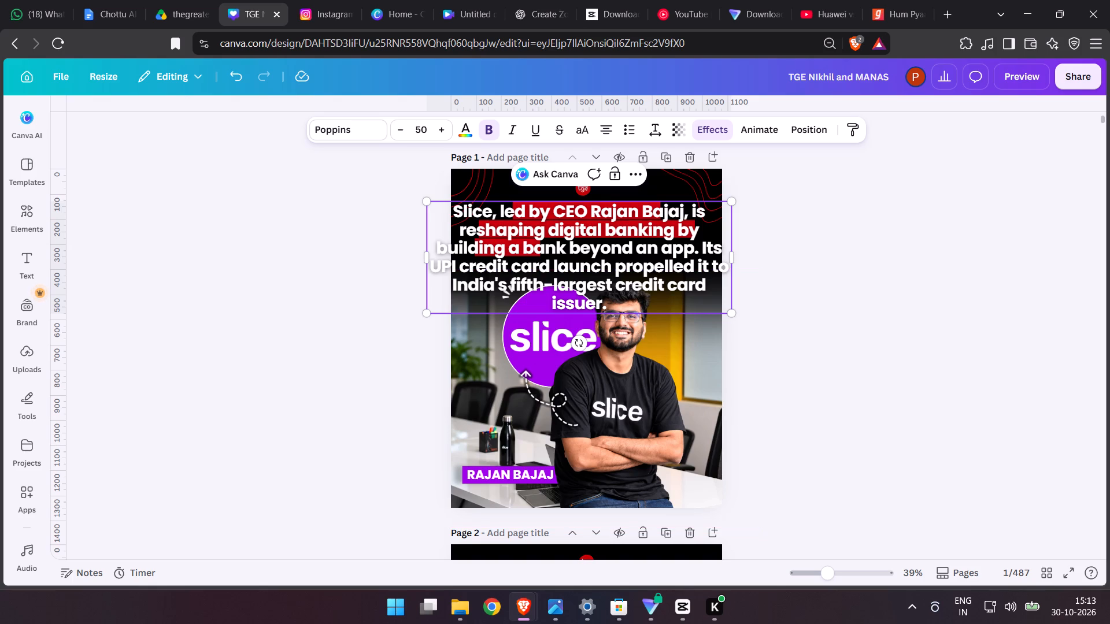
Move the sentence "Its UPI credit card launch propelled it to India's fifth-largest credit card issuer." from page 1's headline into a separate text box.
left_click_drag(703, 248, 717, 296)
key("ctrl+c")
key("Print")
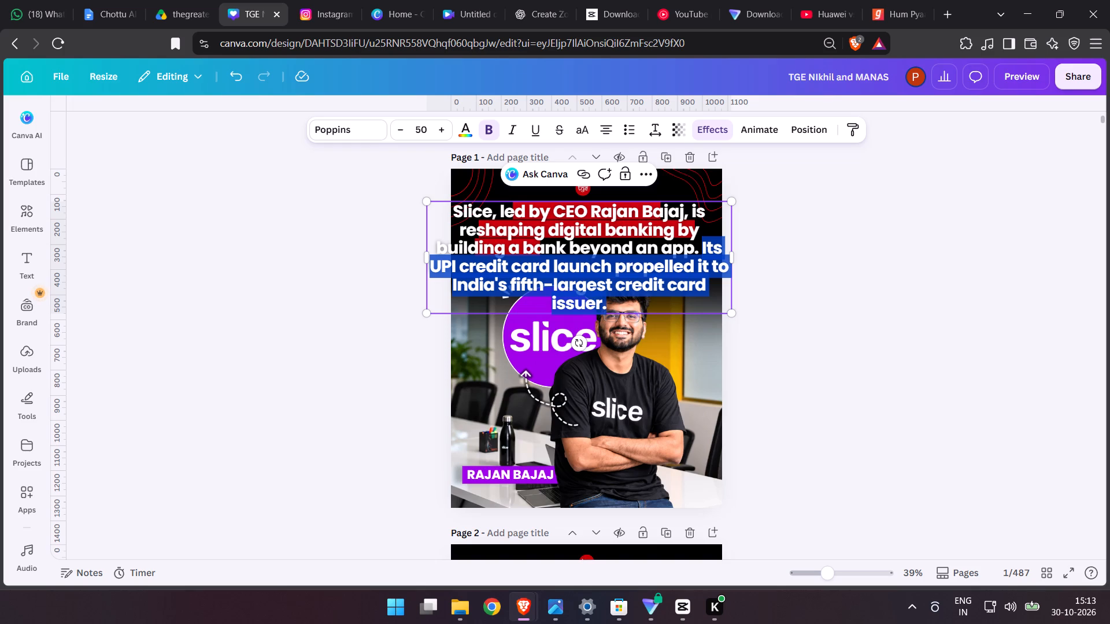
key("Delete")
left_click(652, 21)
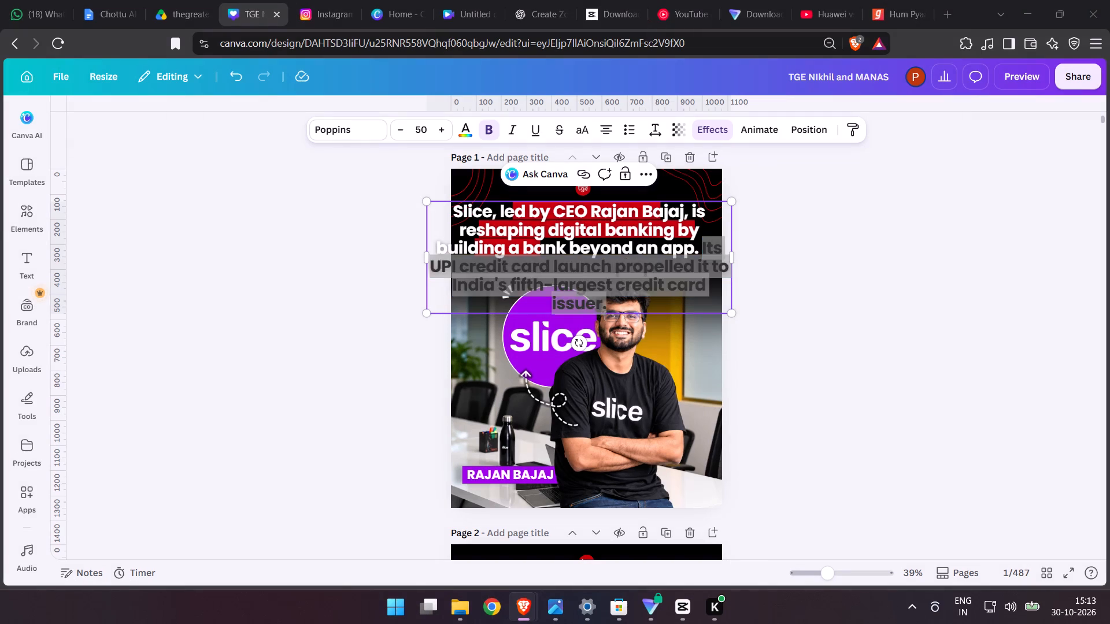
key("Delete")
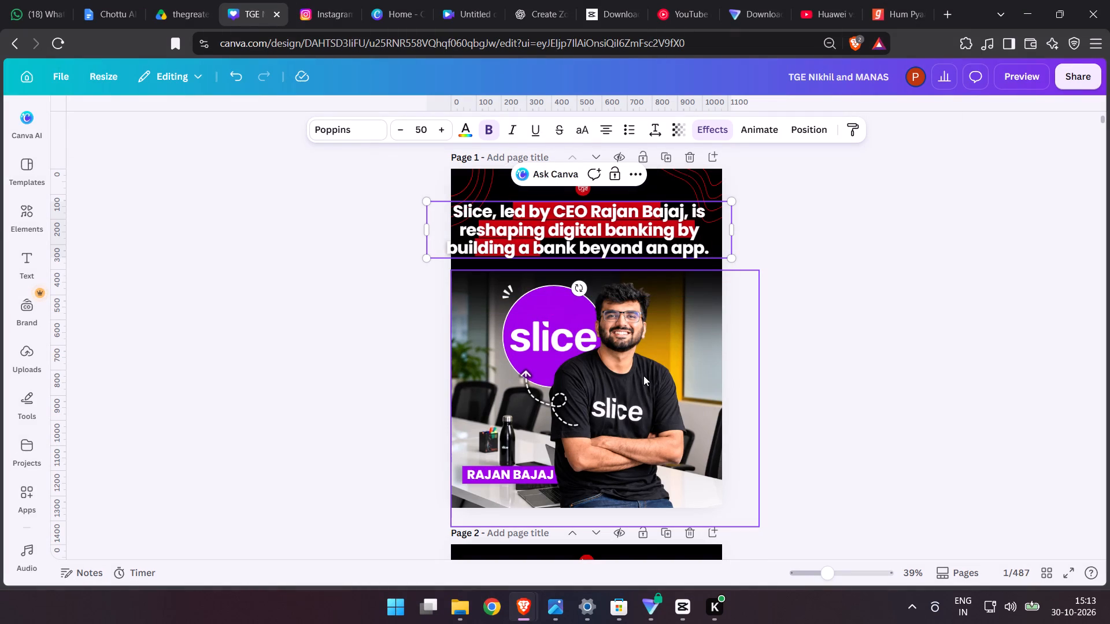
key("ctrl+v")
key("ctrl+z")
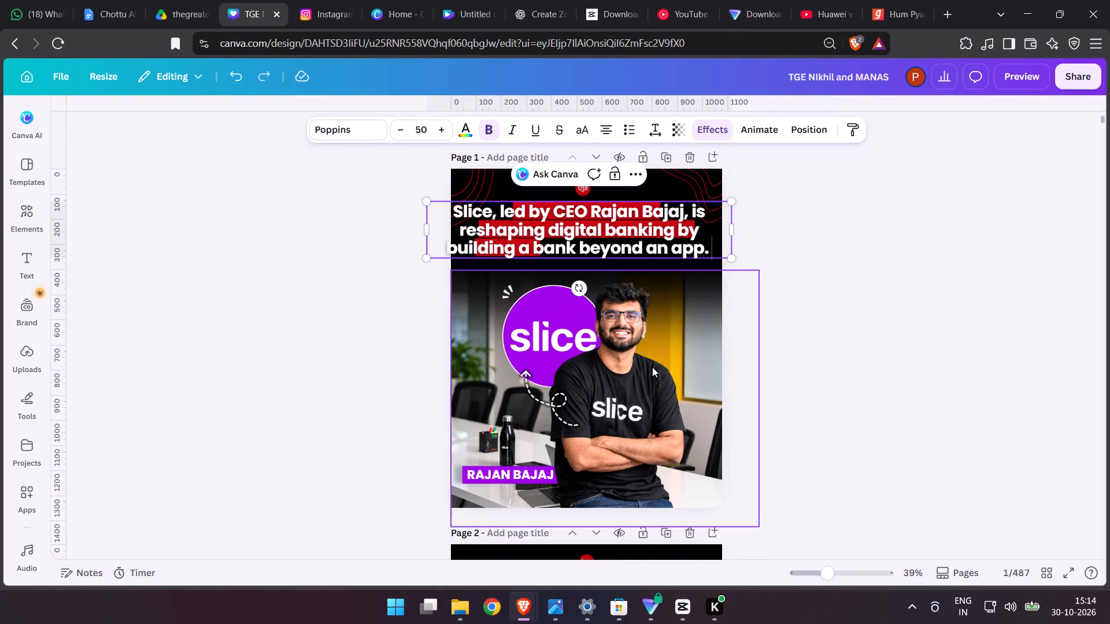
left_click(661, 362)
key("ctrl+v")
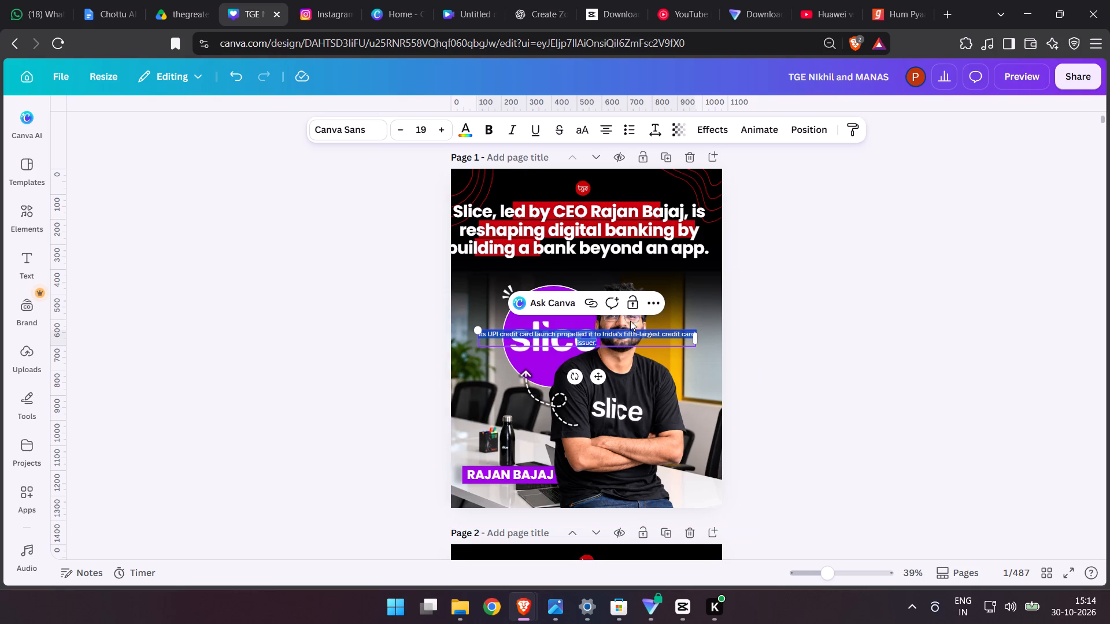
Move the man's foreground cutout, the name label with its purple bar, and the dashed arrow off page 1.
left_click(360, 239)
left_click(558, 234)
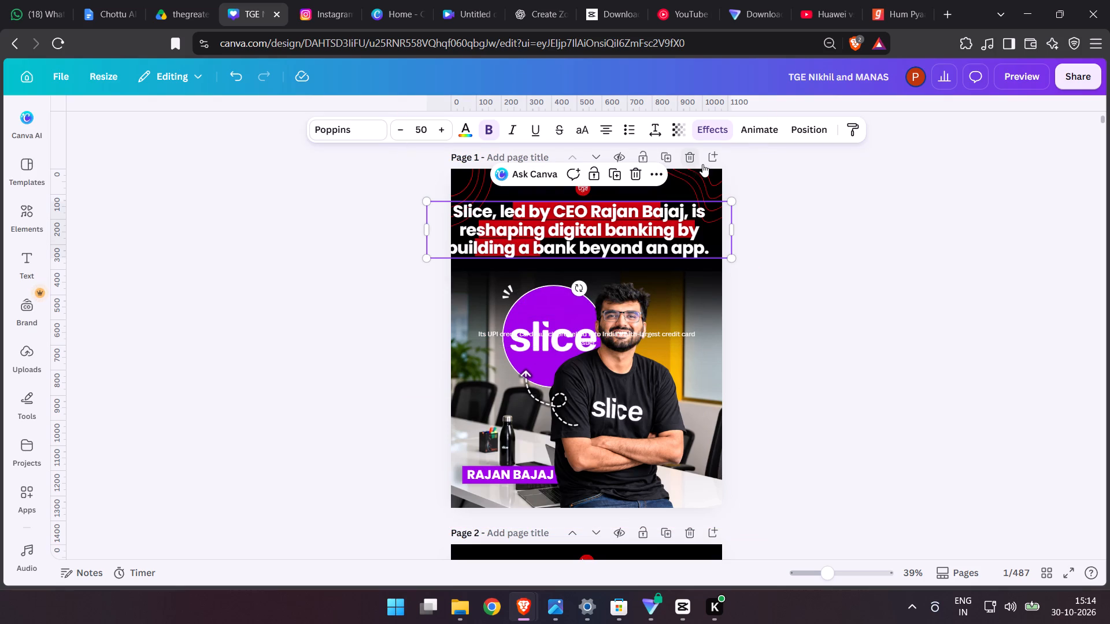
left_click(646, 414)
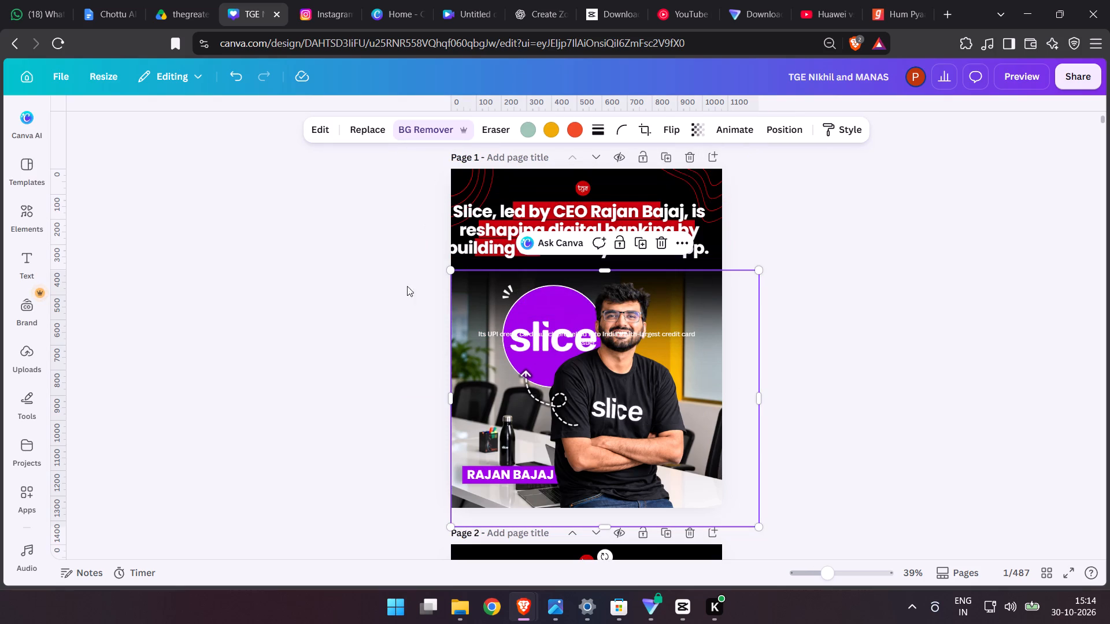
left_click_drag(600, 426, 882, 542)
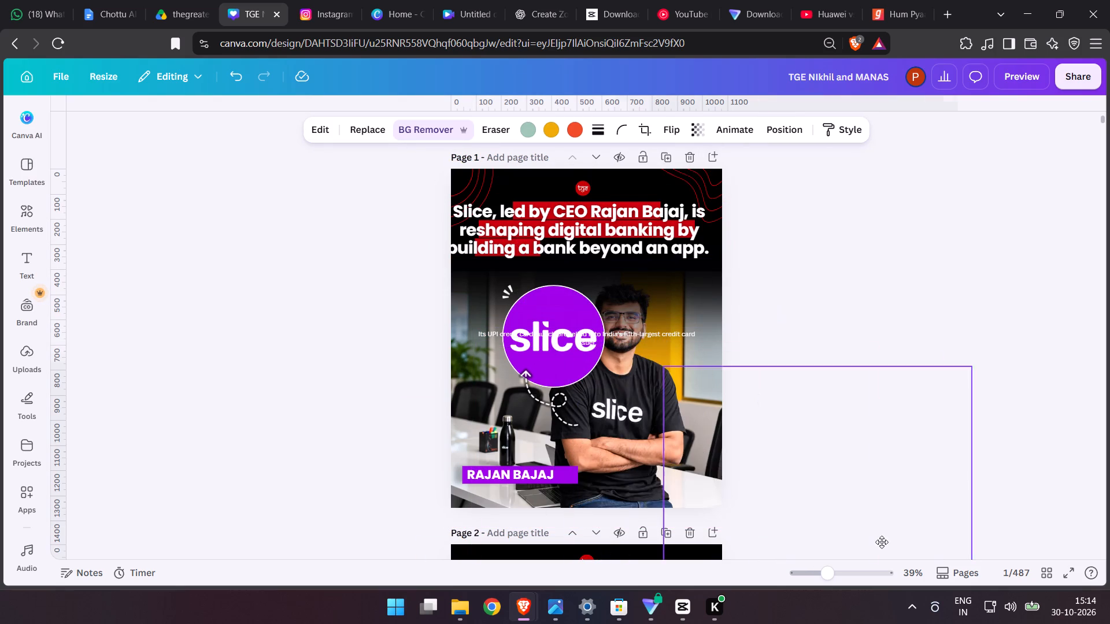
left_click_drag(882, 542, 933, 562)
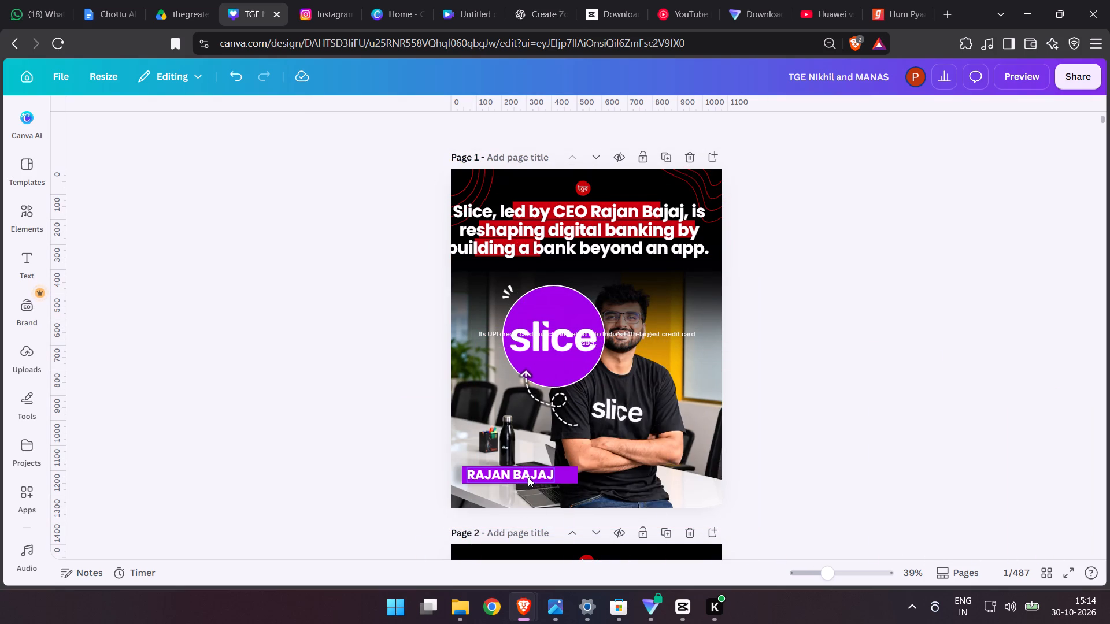
left_click_drag(528, 477, 359, 487)
left_click_drag(527, 477, 304, 480)
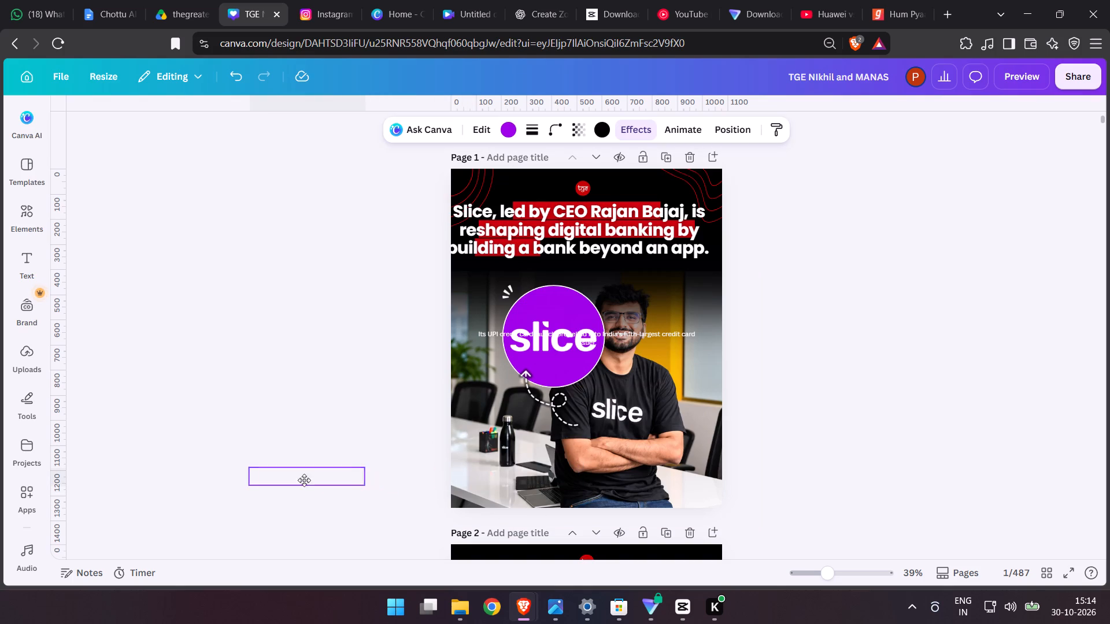
left_click_drag(304, 480, 242, 482)
left_click_drag(546, 407, 295, 484)
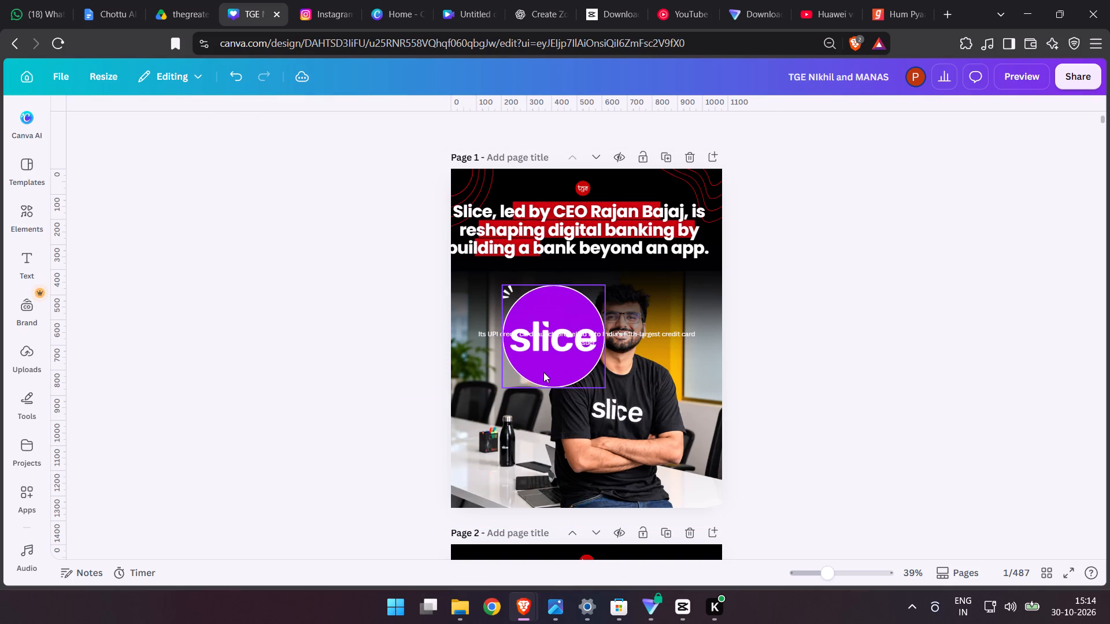
Reposition the slice logo beside the man at the page's left edge and place the white burst lines above it.
left_click_drag(543, 372, 488, 460)
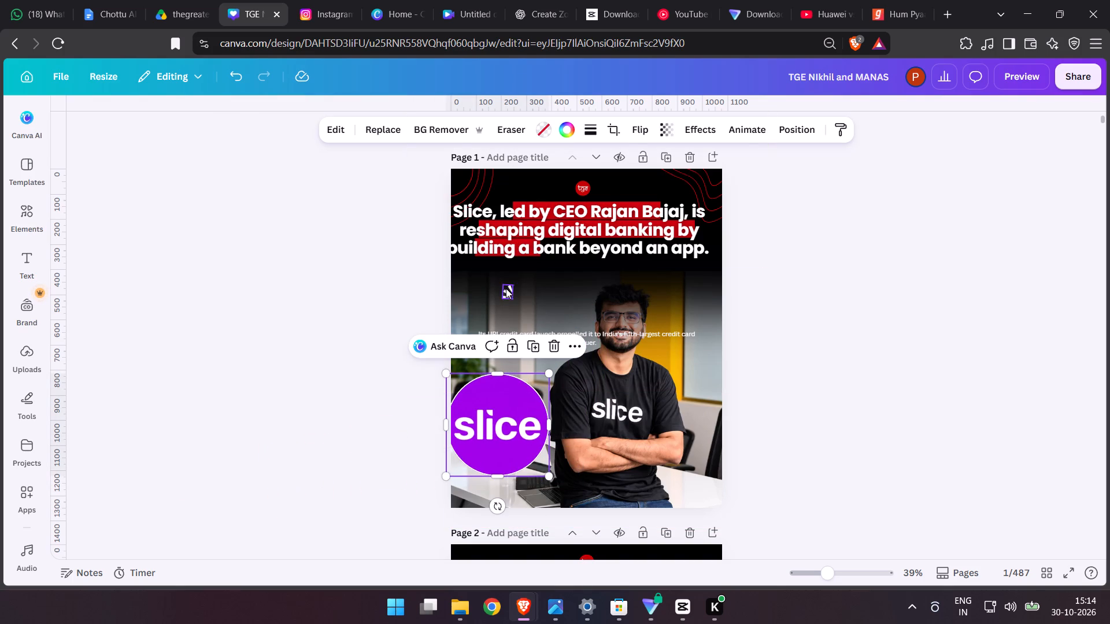
left_click_drag(506, 288, 479, 329)
Scale down the man's background photo and shift it slightly lower, leaving more black space beneath the headline.
left_click(655, 474)
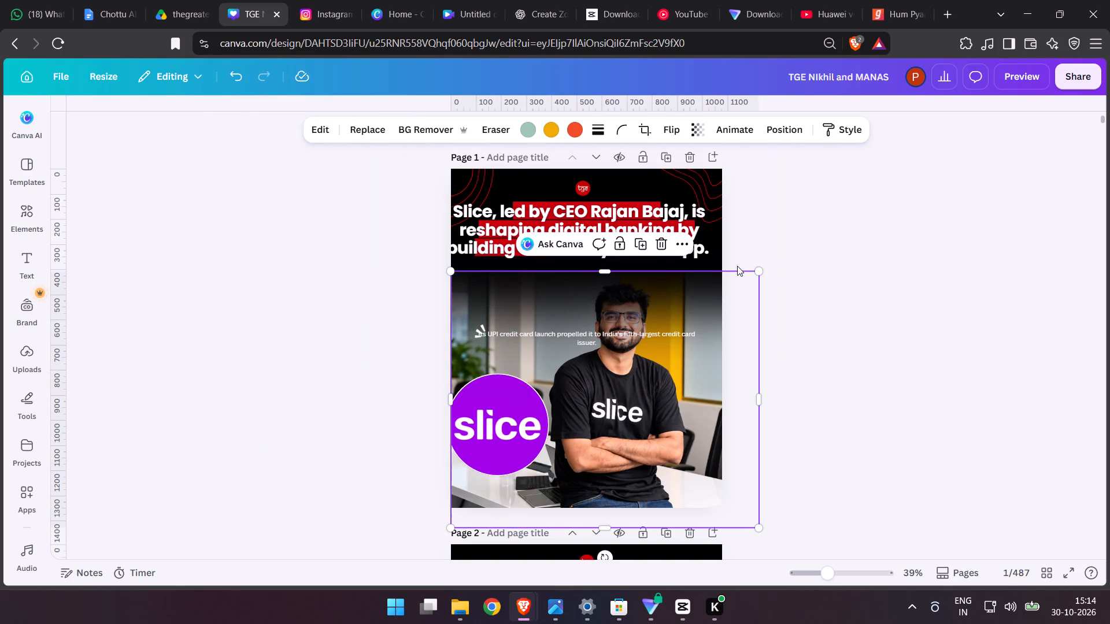
left_click_drag(760, 268, 746, 311)
left_click_drag(678, 429, 679, 442)
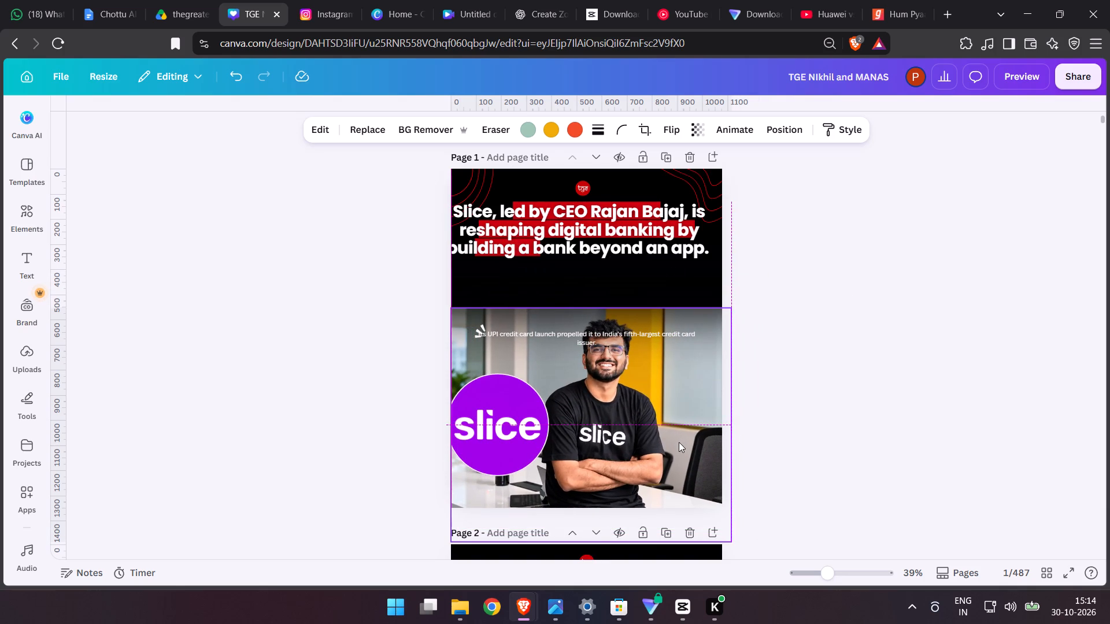
Rewrap the headline into four lines with line breaks after "Rajan", "digital" and "bank".
left_click(583, 180)
left_click(610, 227)
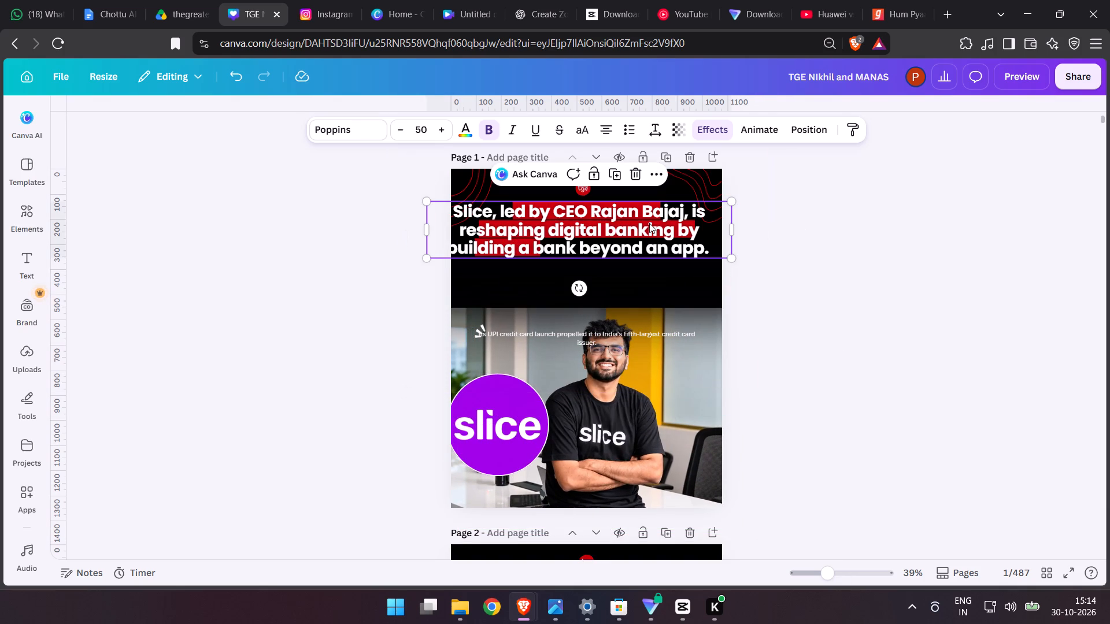
left_click(642, 209)
key("Return")
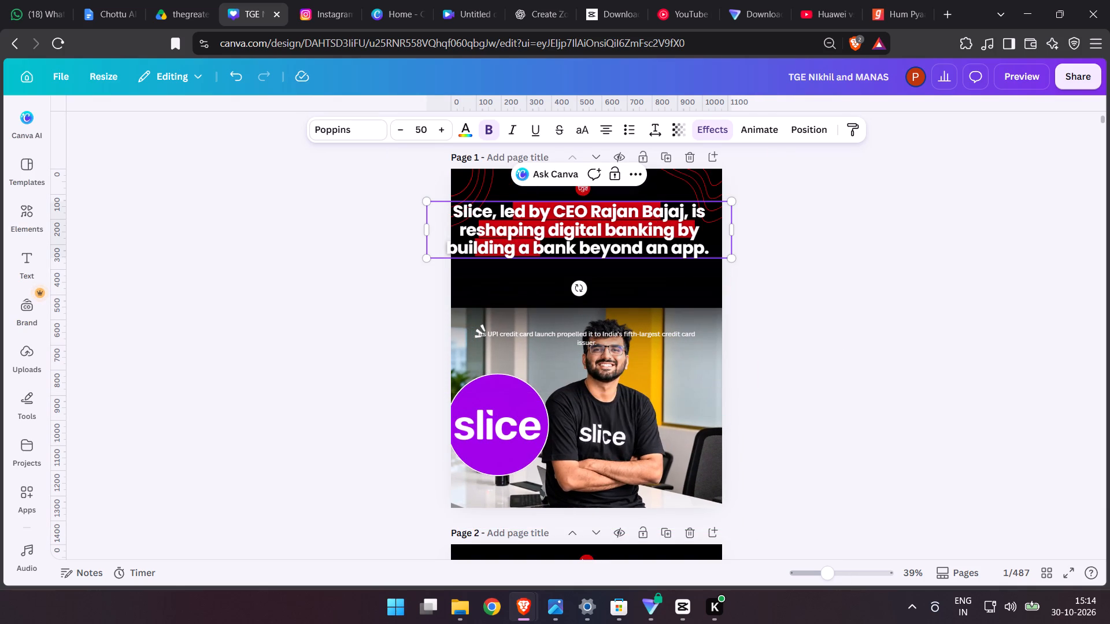
left_click(652, 226)
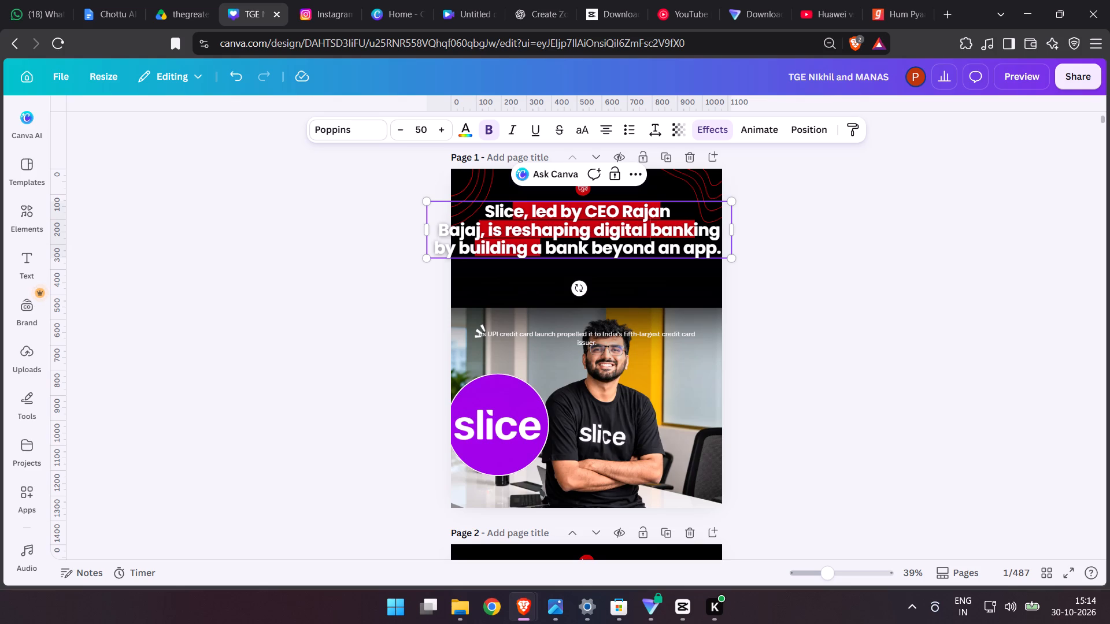
key("Return")
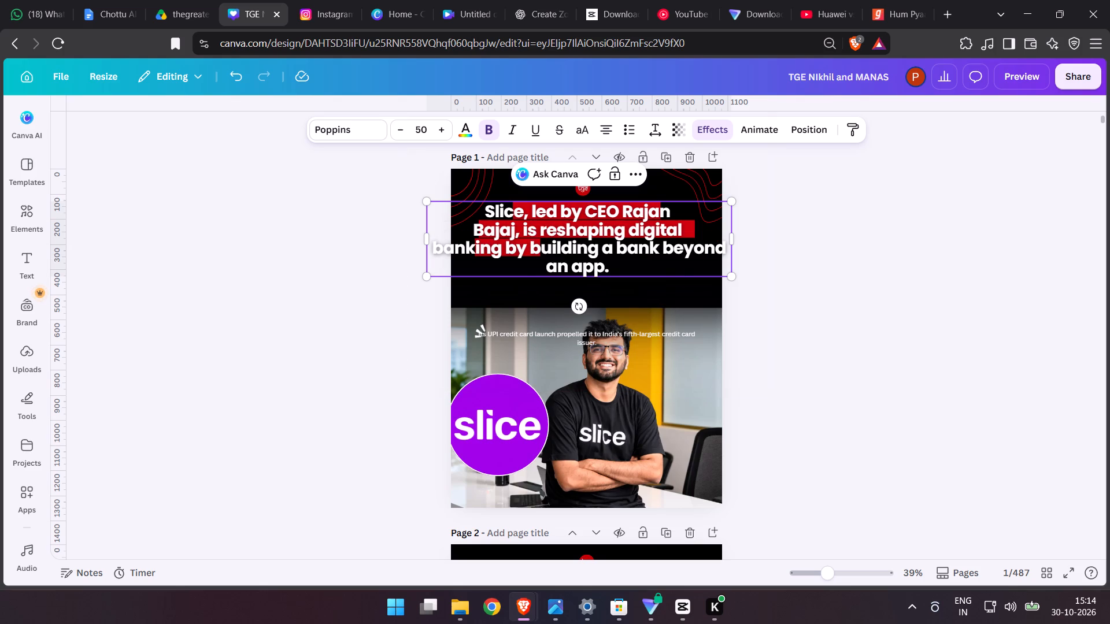
left_click(664, 246)
key("Return")
double_click(388, 300)
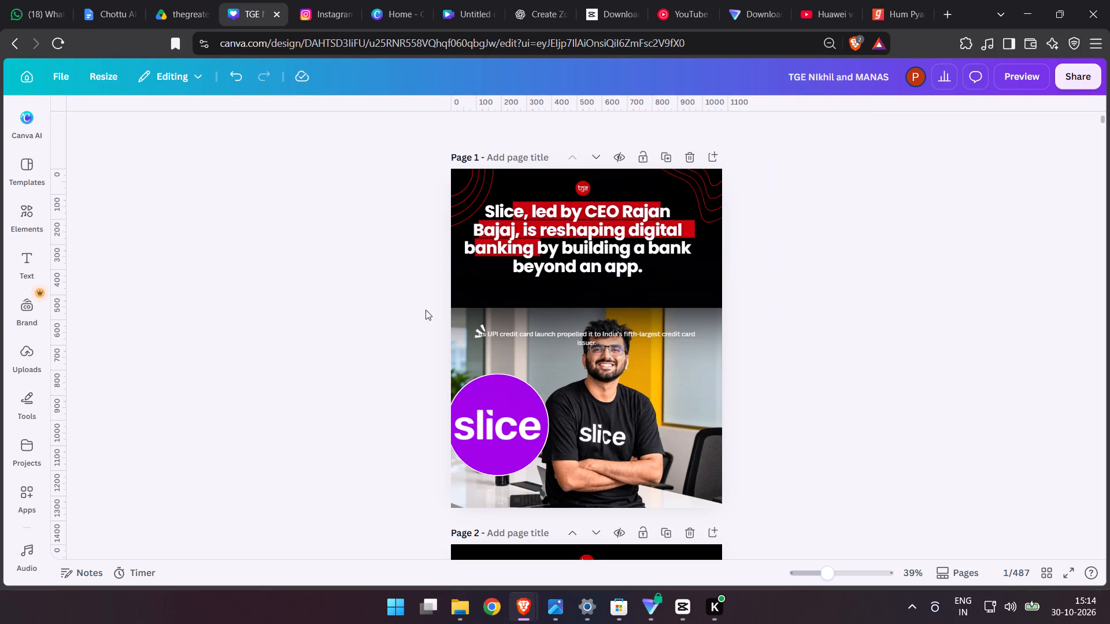
Place the UPI credit card sentence directly below the headline, widen its text box to fit one line, and centre it horizontally.
left_click_drag(557, 332, 550, 272)
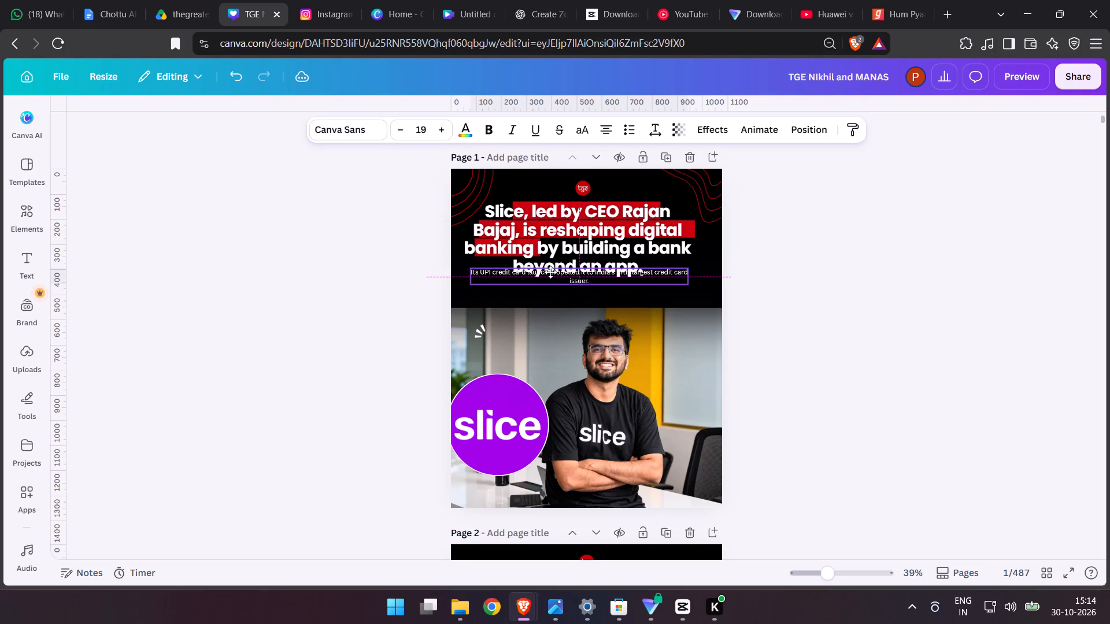
left_click_drag(550, 272, 558, 278)
left_click_drag(701, 280, 720, 276)
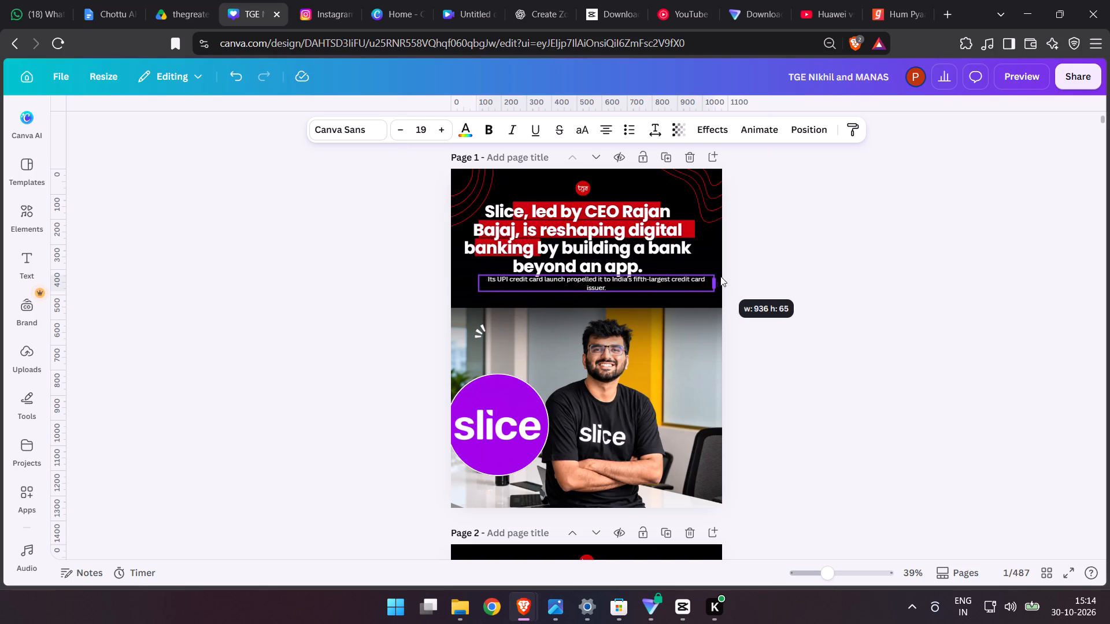
left_click_drag(720, 276, 729, 276)
left_click_drag(616, 312, 609, 311)
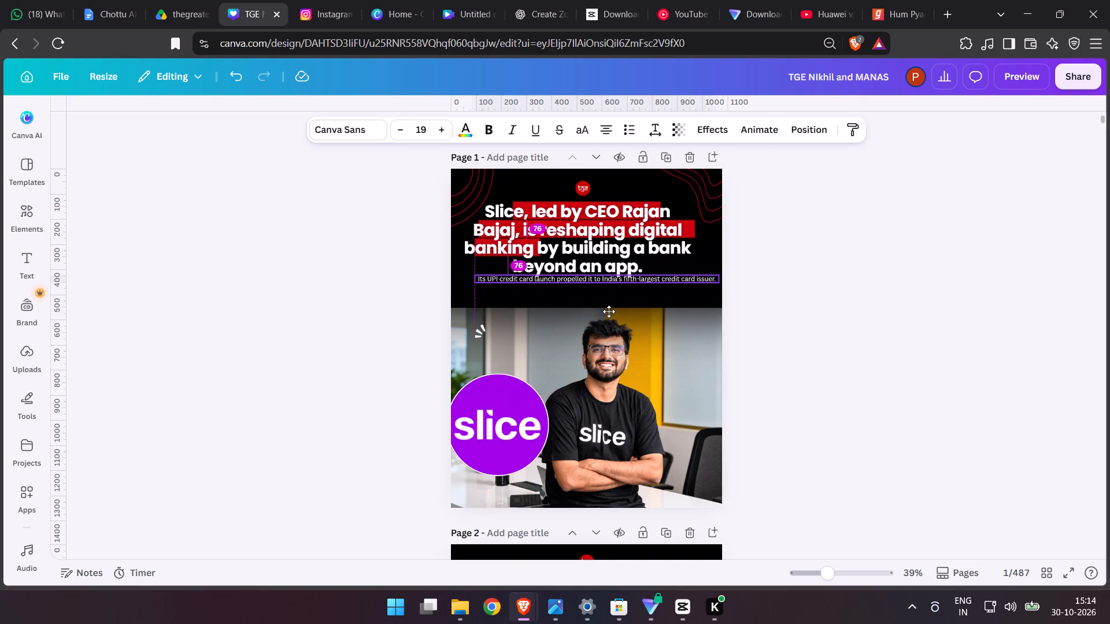
left_click_drag(609, 311, 603, 312)
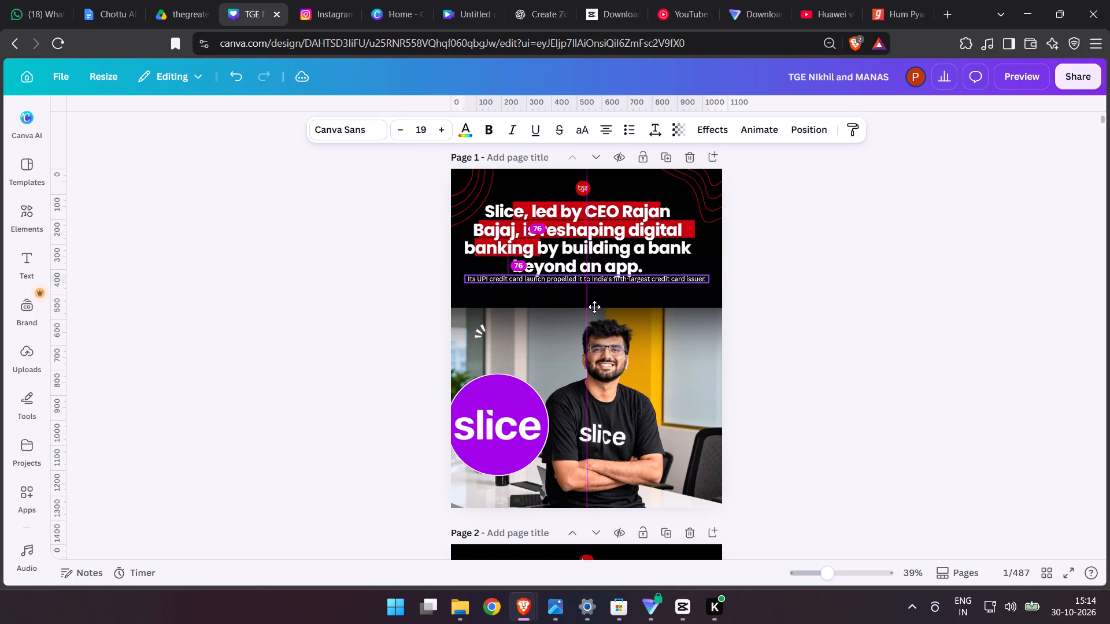
Increase the UPI credit card sentence's font size to 21, widening and recentring its text box to keep it on one line.
left_click(447, 127)
left_click(439, 132)
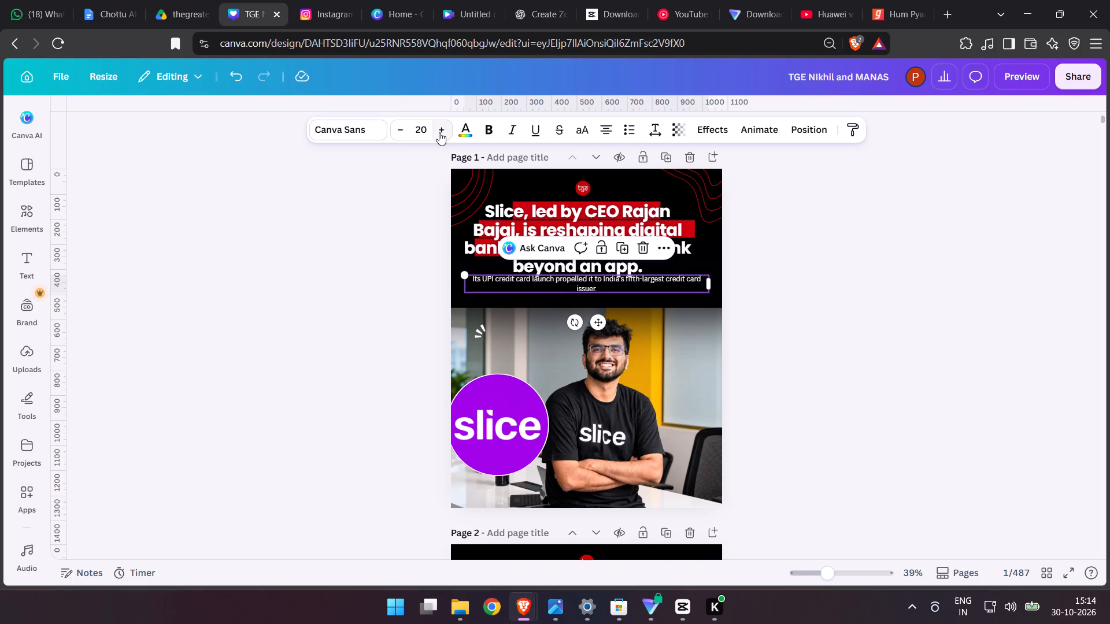
left_click_drag(709, 283, 717, 282)
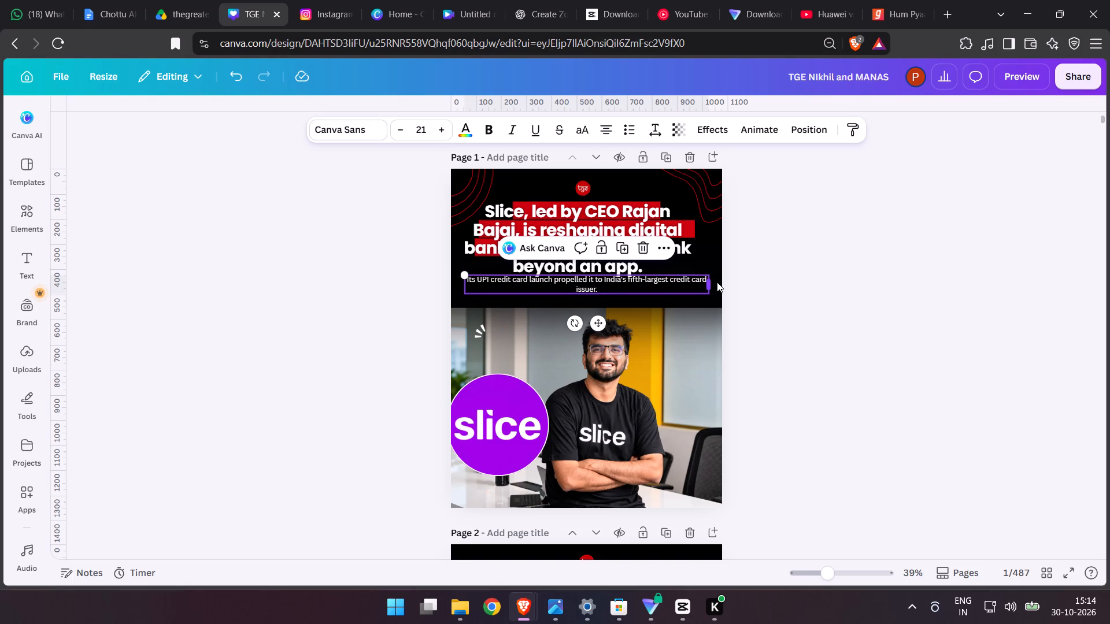
left_click_drag(717, 282, 734, 281)
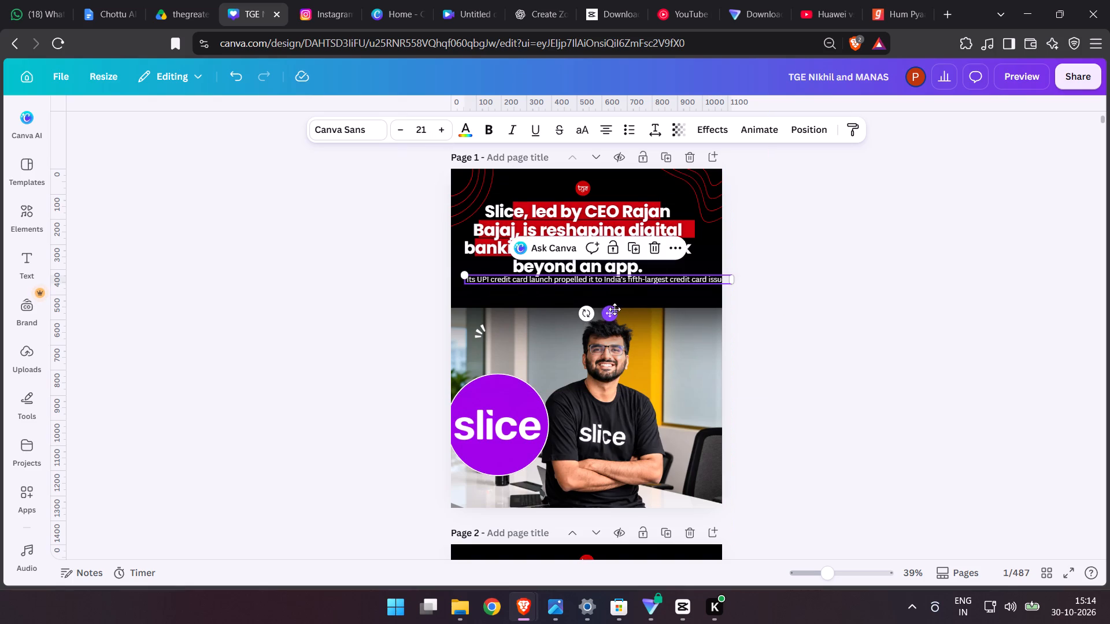
left_click_drag(615, 309, 606, 310)
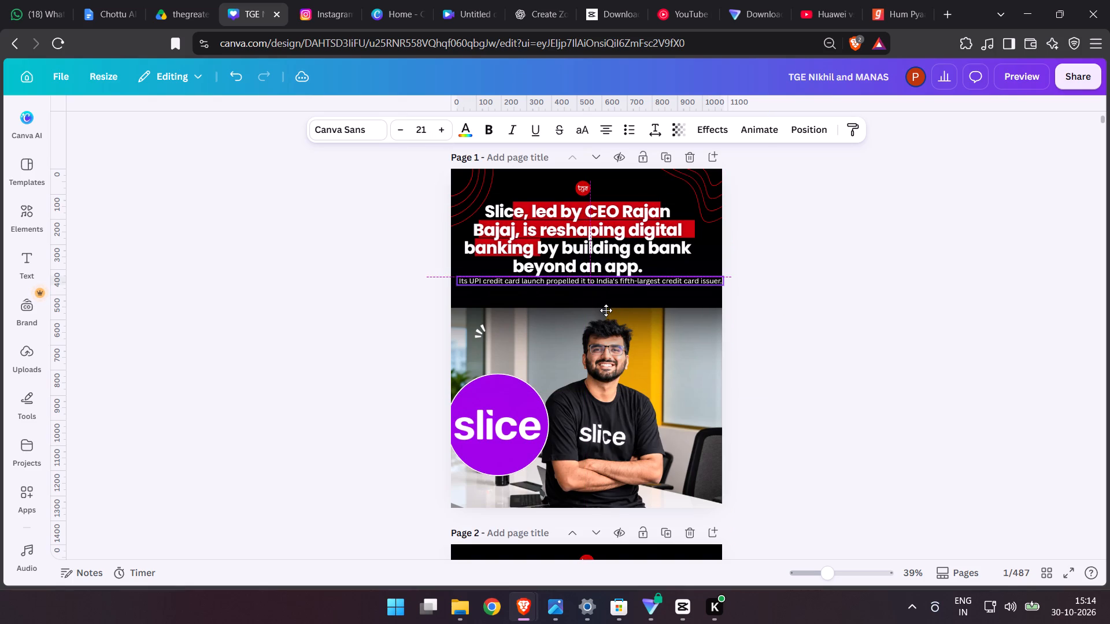
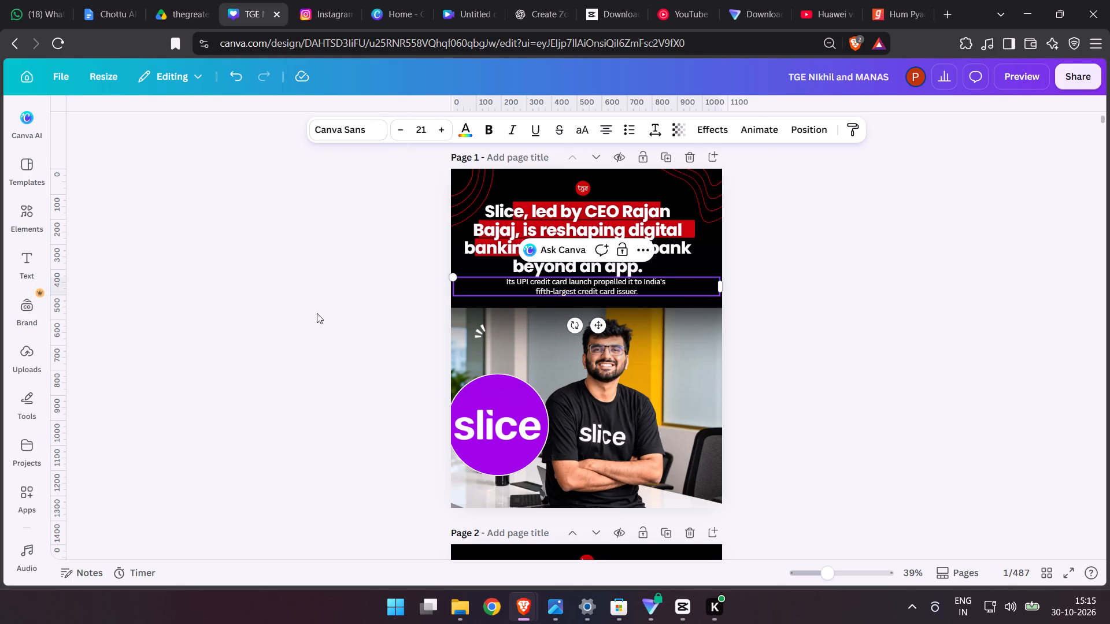
Narrow the UPI credit card sentence's text box to fit its two lines and centre it directly below the headline.
double_click(247, 314)
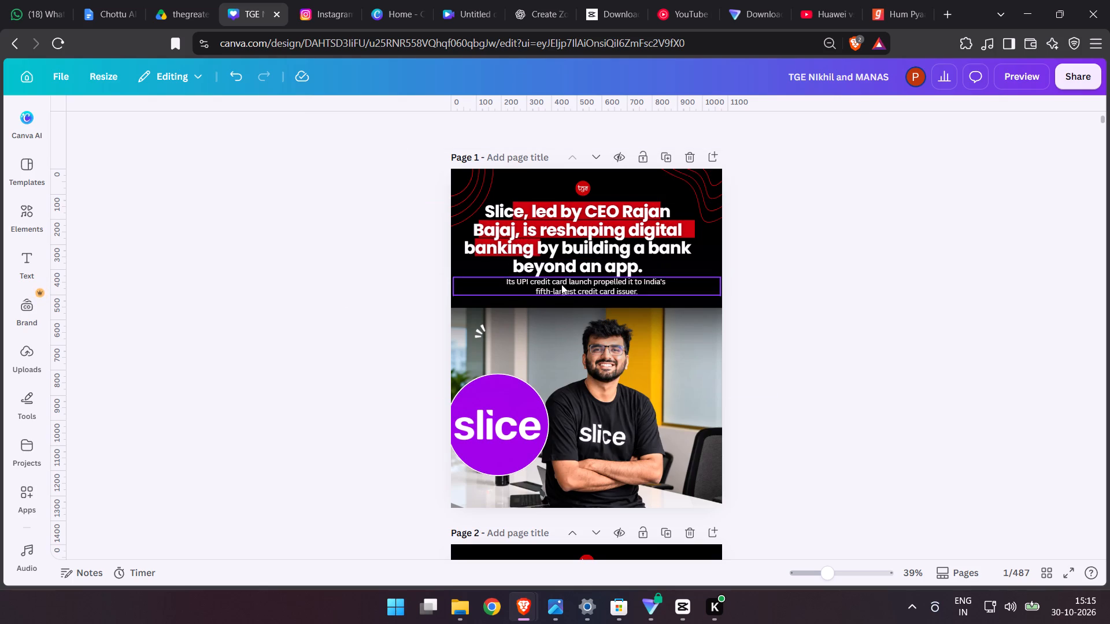
left_click(561, 284)
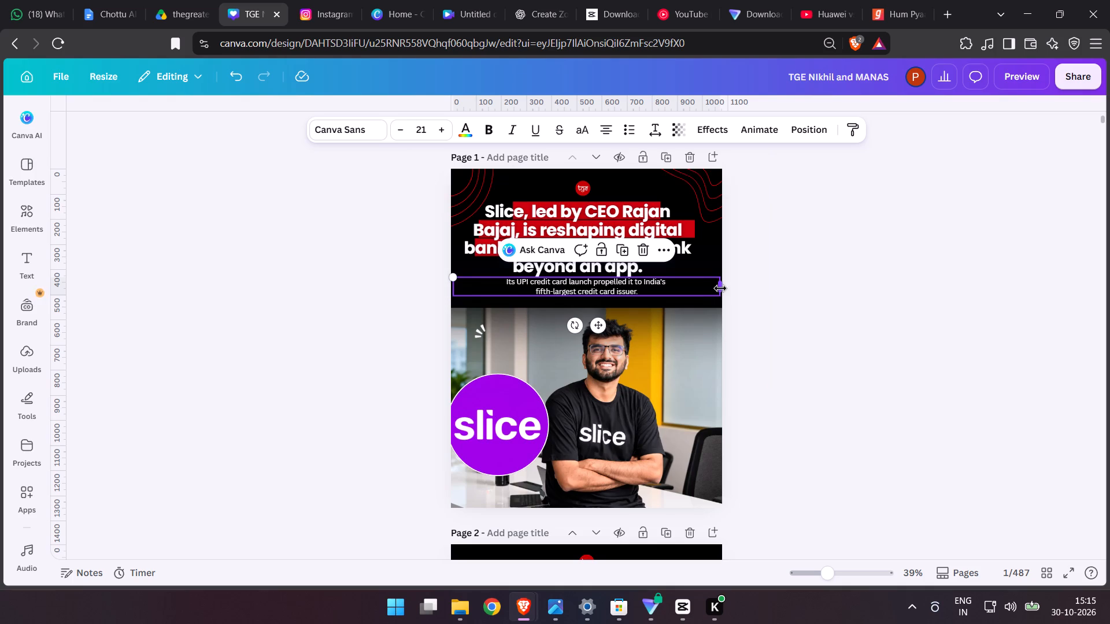
left_click_drag(720, 288, 606, 300)
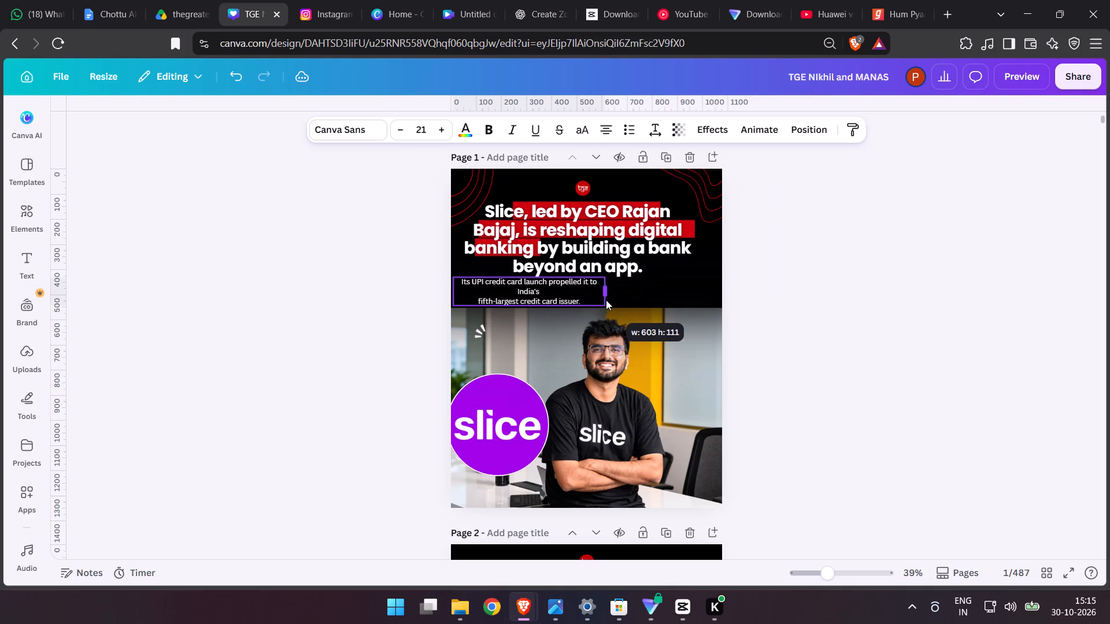
left_click_drag(606, 300, 623, 298)
left_click_drag(571, 292, 624, 291)
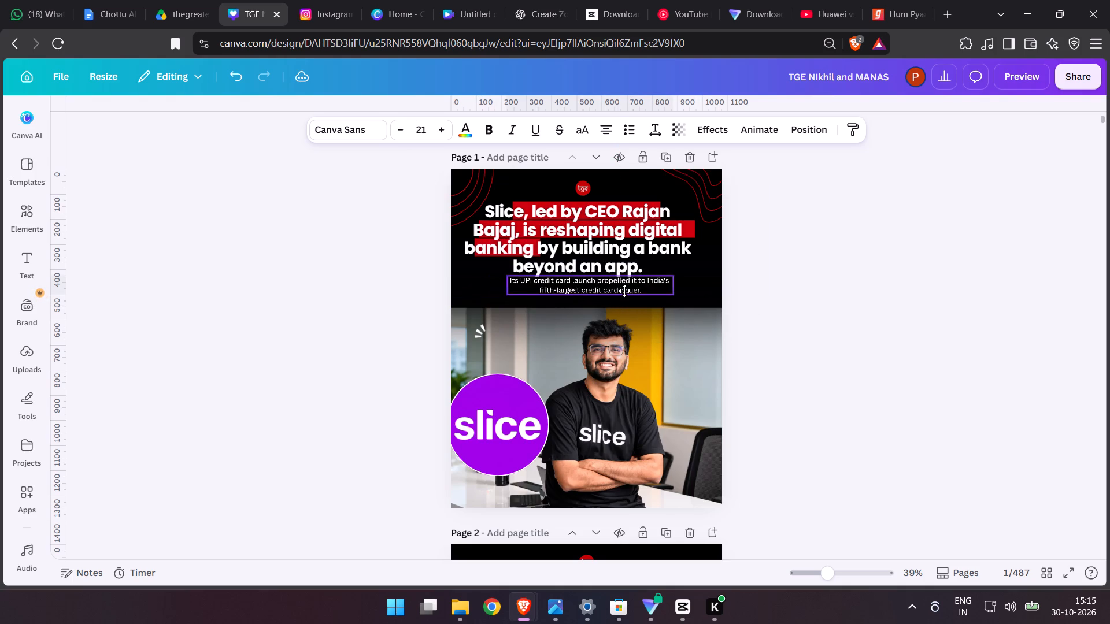
left_click_drag(624, 291, 620, 291)
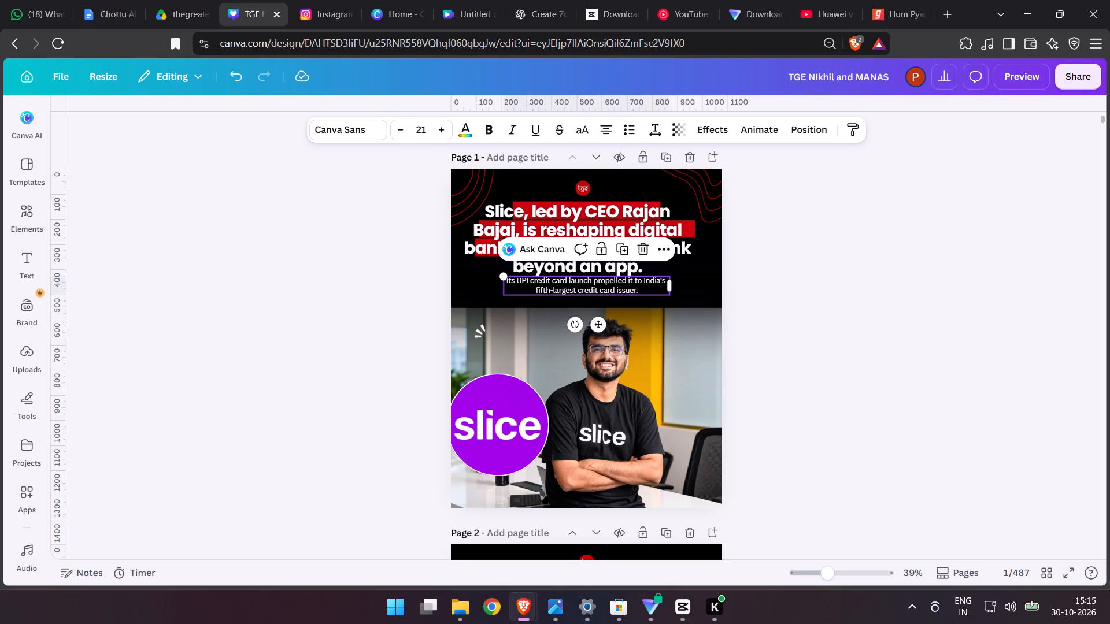
Change the UPI credit card sentence's font to Poppins in the Medium weight.
left_click(358, 127)
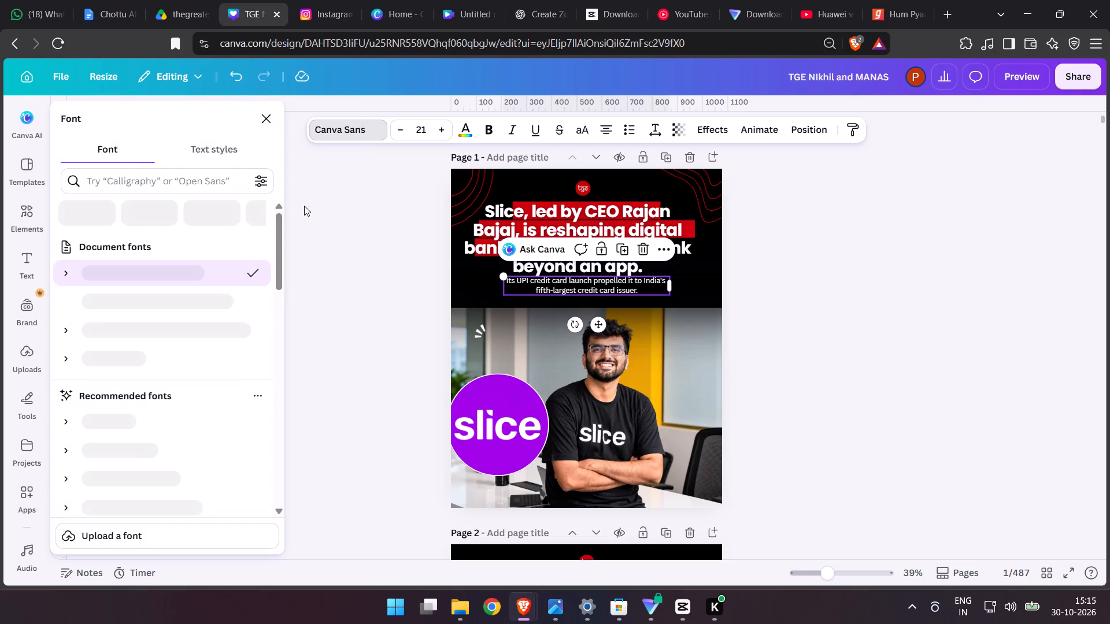
left_click(160, 332)
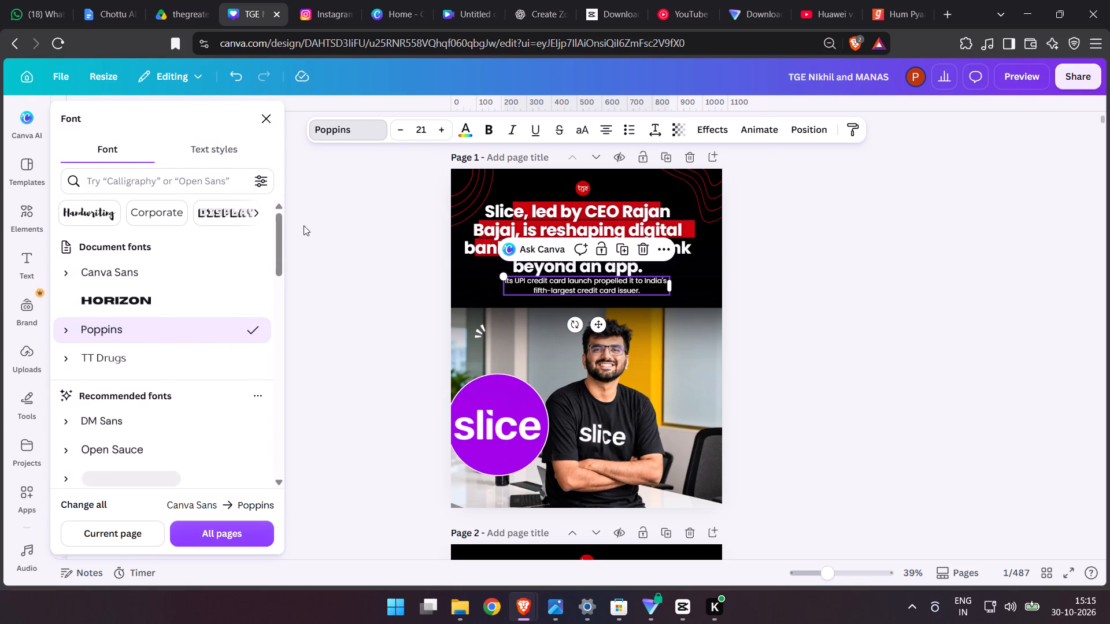
left_click(65, 328)
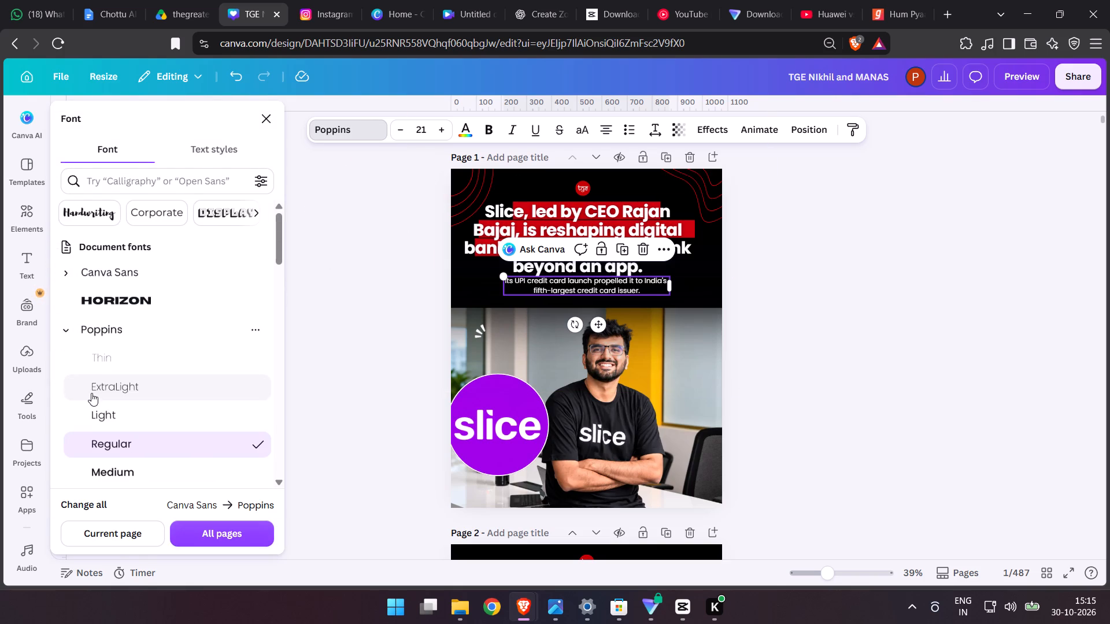
left_click(91, 393)
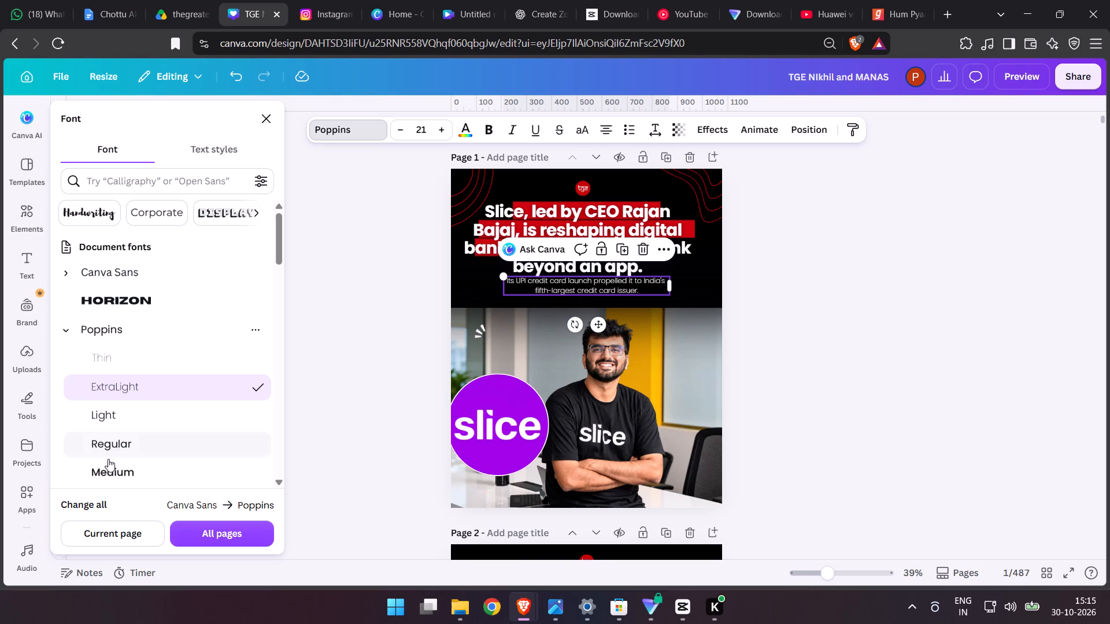
left_click(109, 469)
double_click(822, 342)
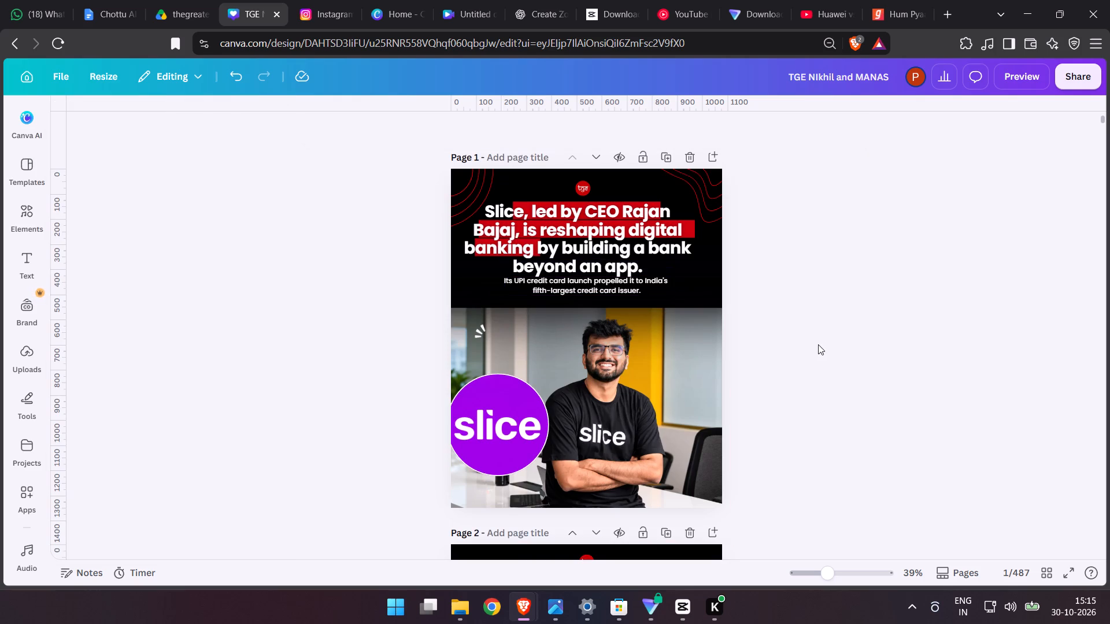
left_click(604, 284)
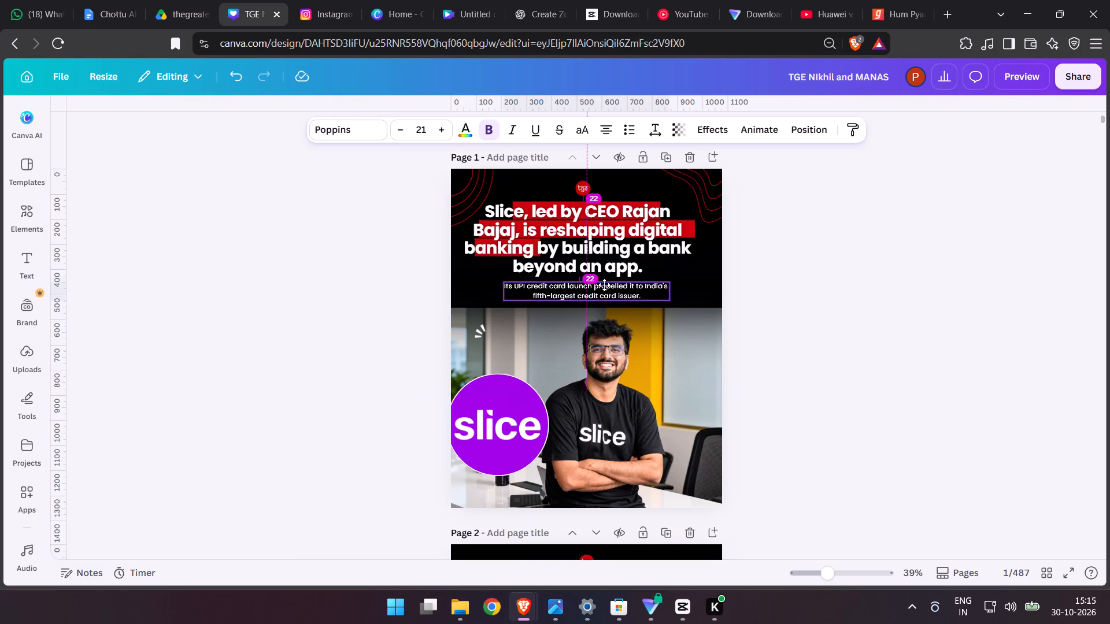
Enlarge the man's background photo until its top edge reaches the subheading, and reposition it so he stands right of centre.
left_click(658, 437)
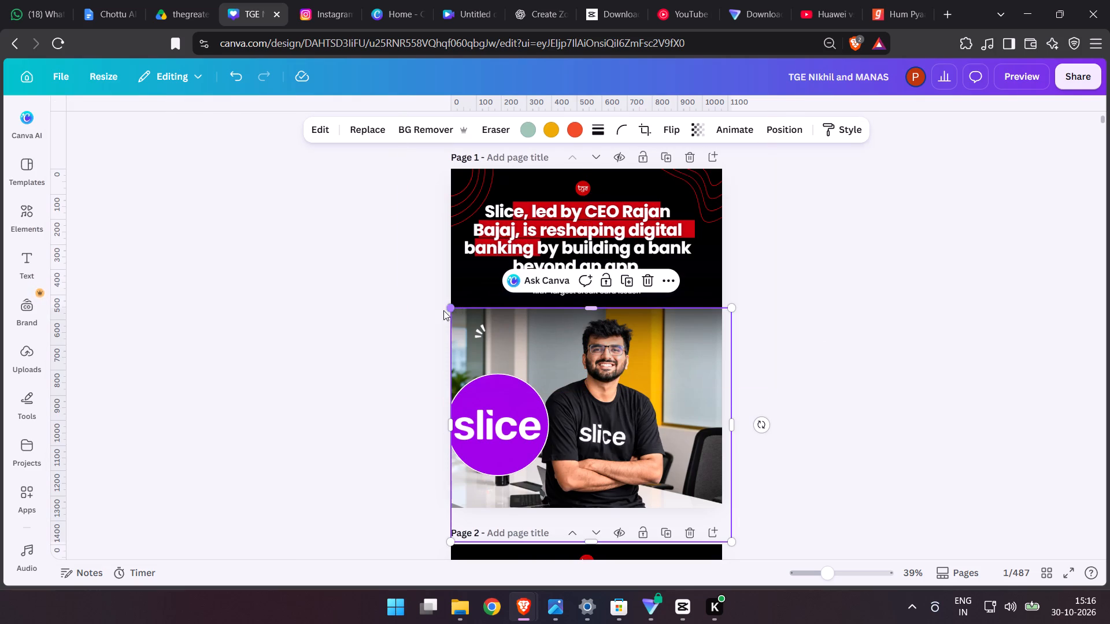
left_click_drag(448, 309, 431, 285)
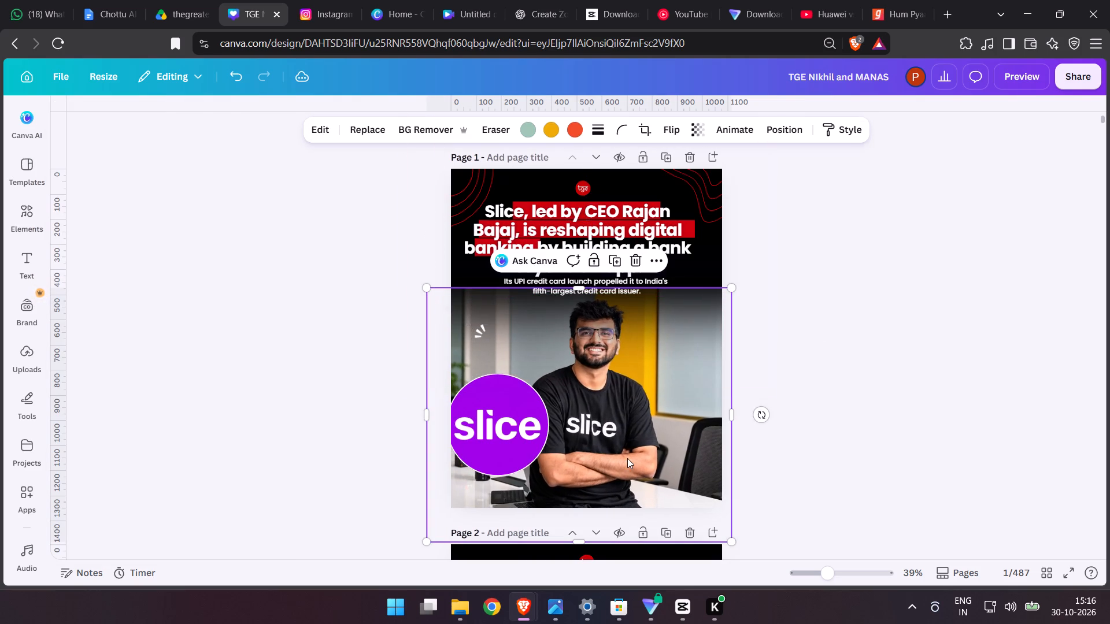
left_click_drag(627, 458, 634, 456)
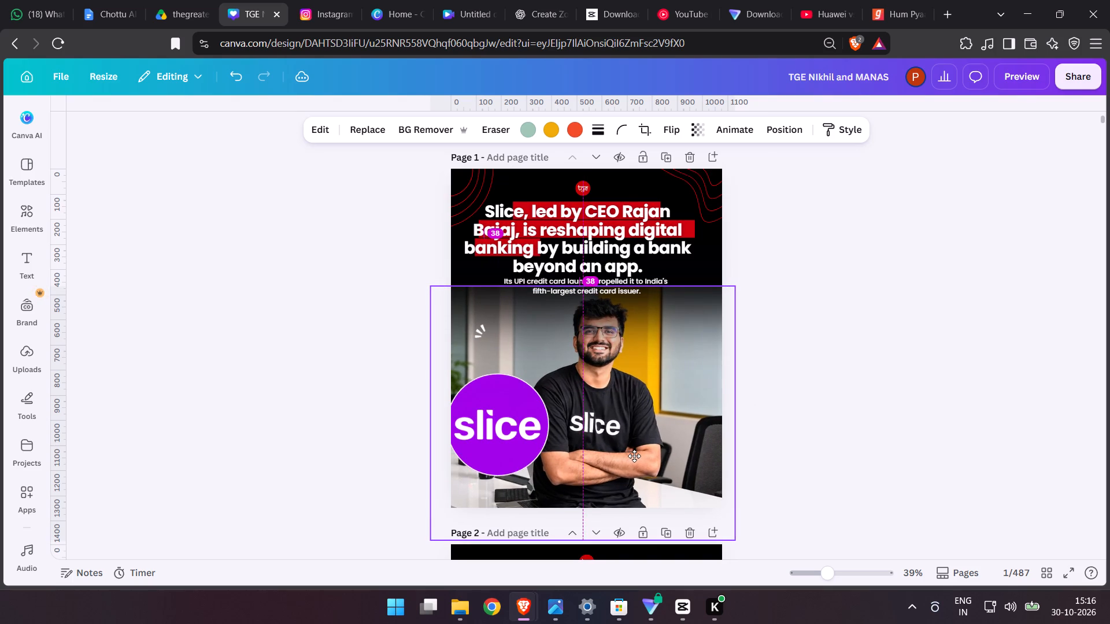
left_click_drag(634, 456, 638, 456)
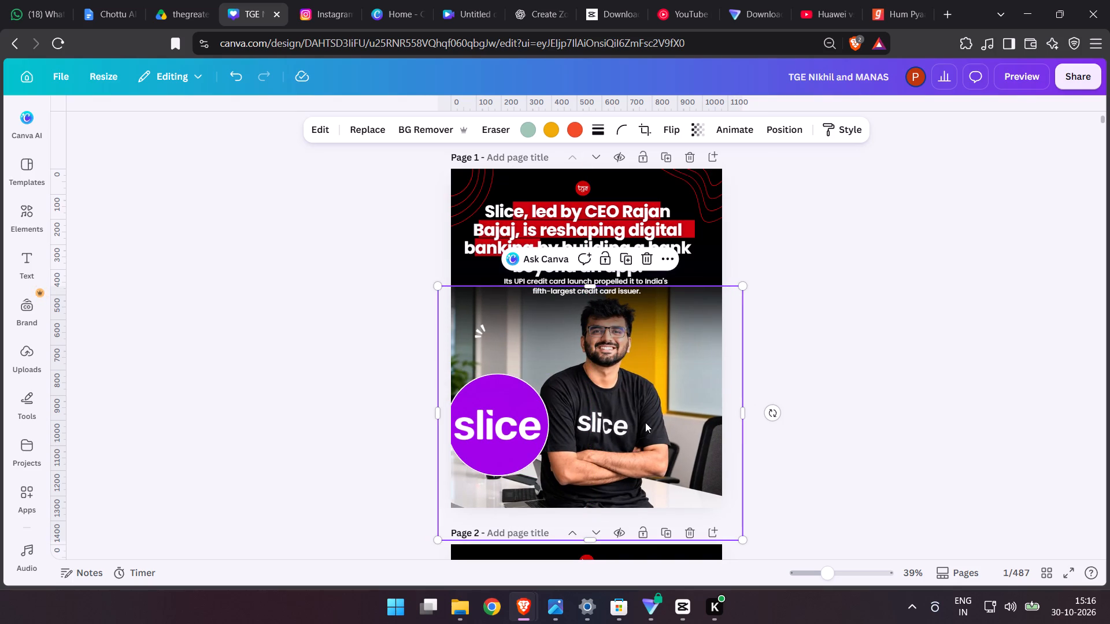
left_click_drag(645, 422, 653, 425)
Duplicate the man's photo, remove the copy's background, and align the cutout exactly over the original photo.
key("ctrl+c")
key("ctrl+v")
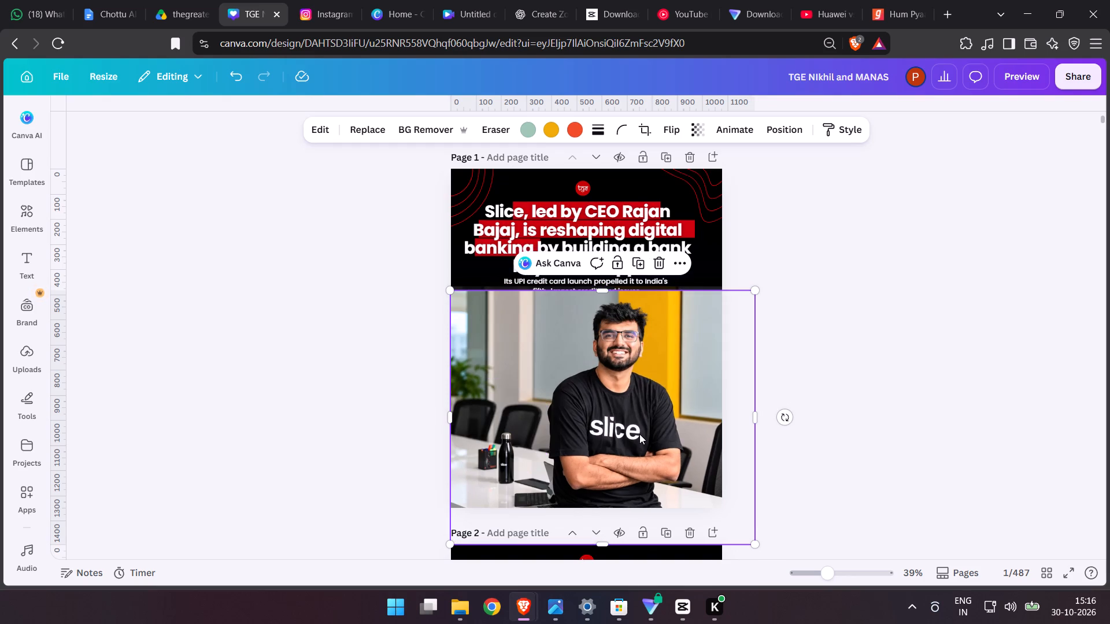
left_click(430, 126)
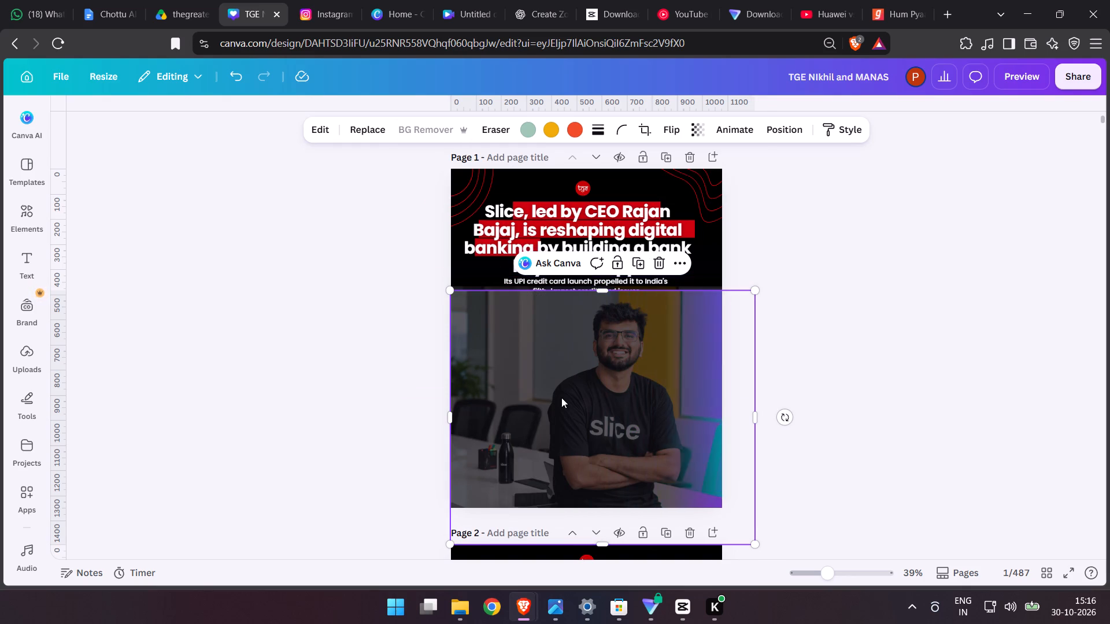
left_click(589, 424)
left_click(587, 424)
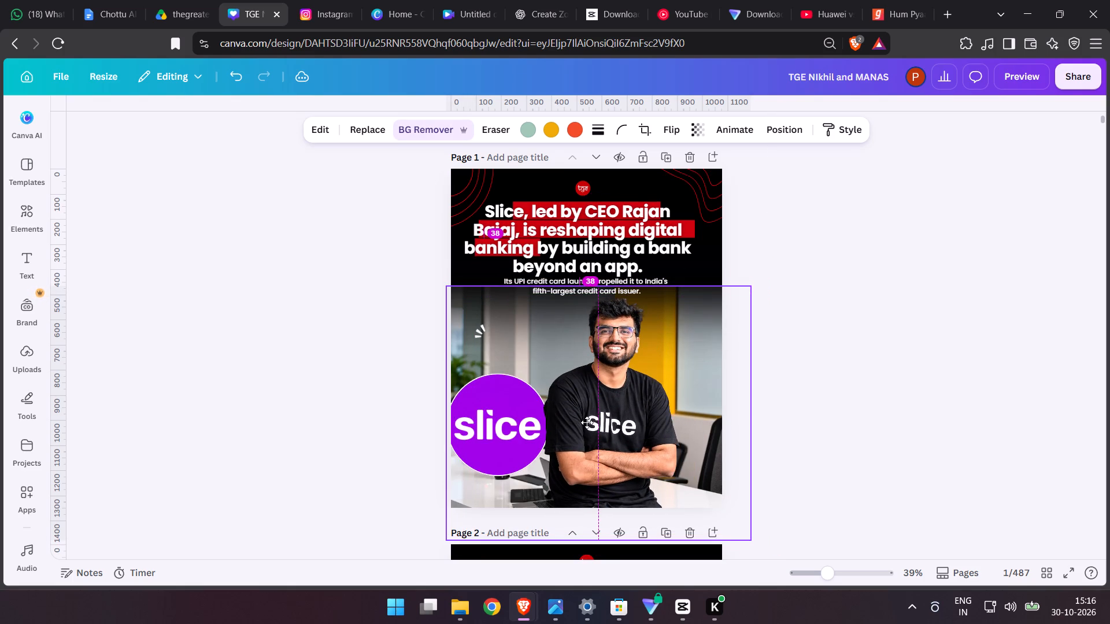
double_click(339, 375)
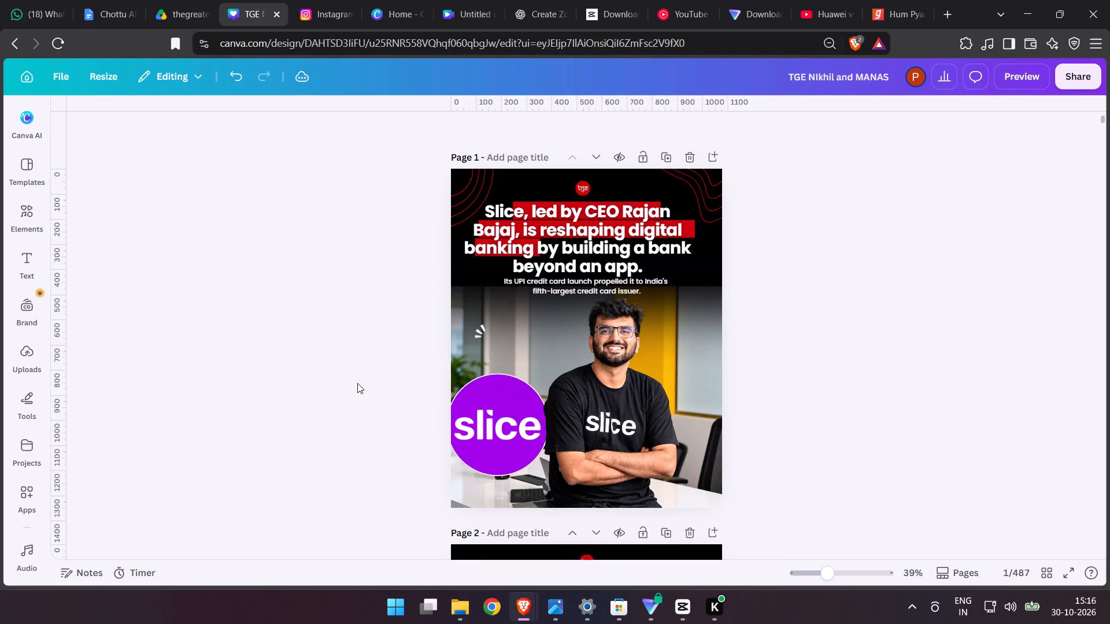
Move the purple slice logo up beside the man's head, partly behind his cutout, and scale it down.
left_click(486, 425)
left_click(803, 134)
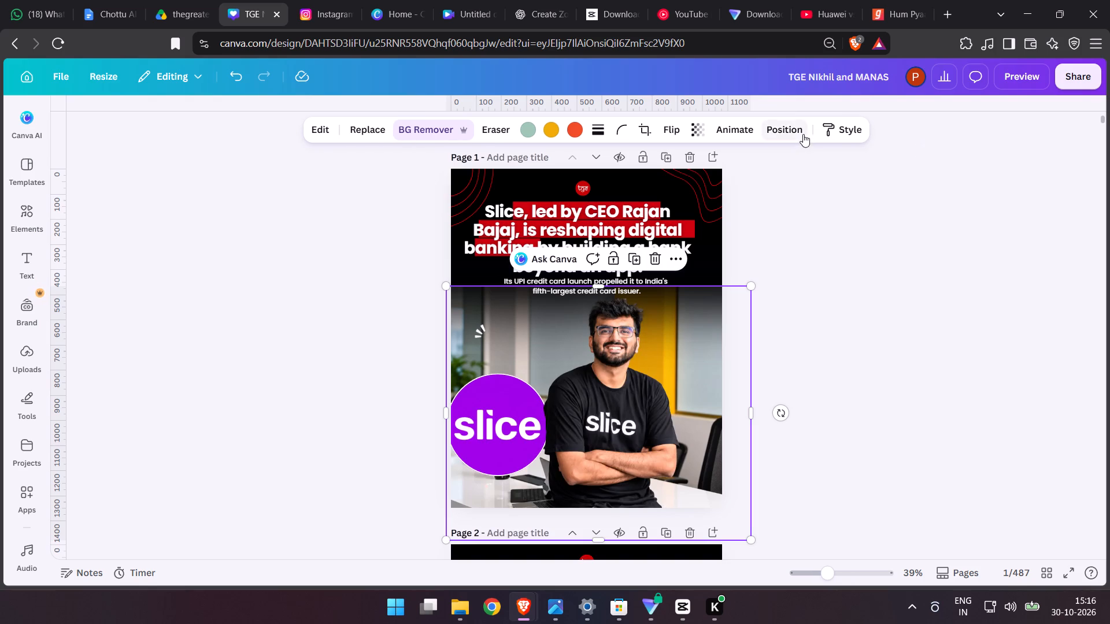
left_click(245, 140)
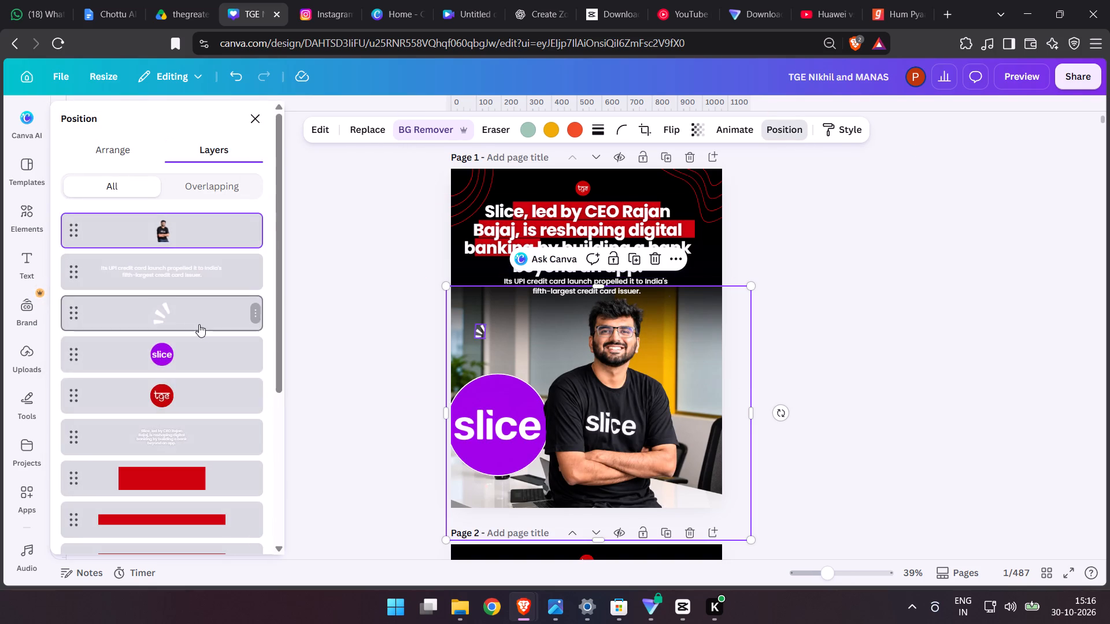
left_click(201, 343)
left_click_drag(508, 428, 538, 374)
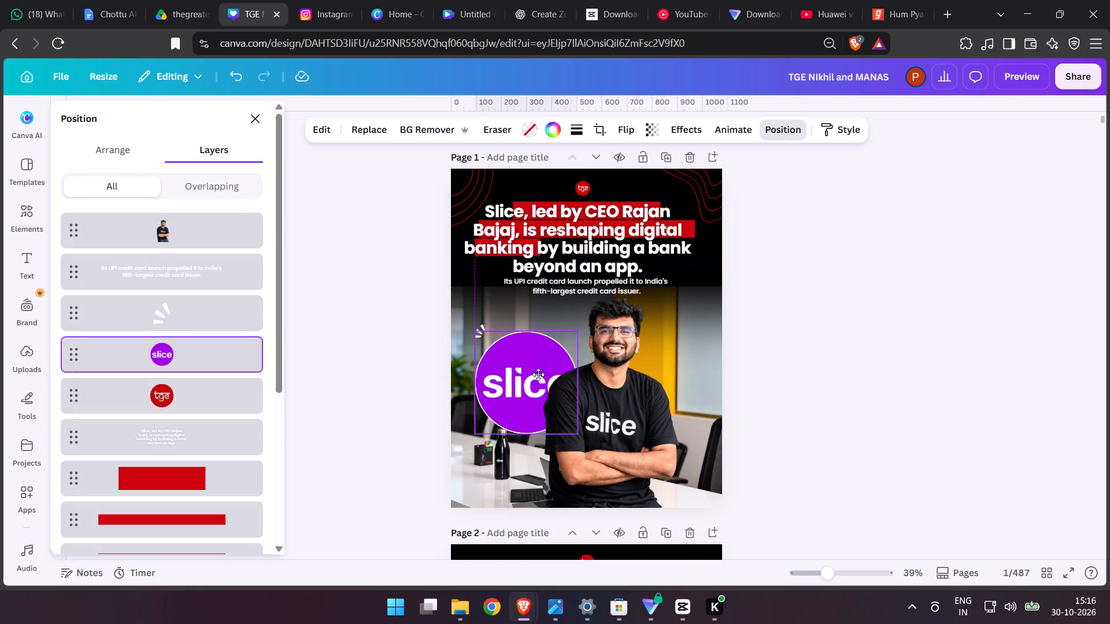
left_click_drag(538, 374, 542, 352)
left_click_drag(482, 293, 485, 299)
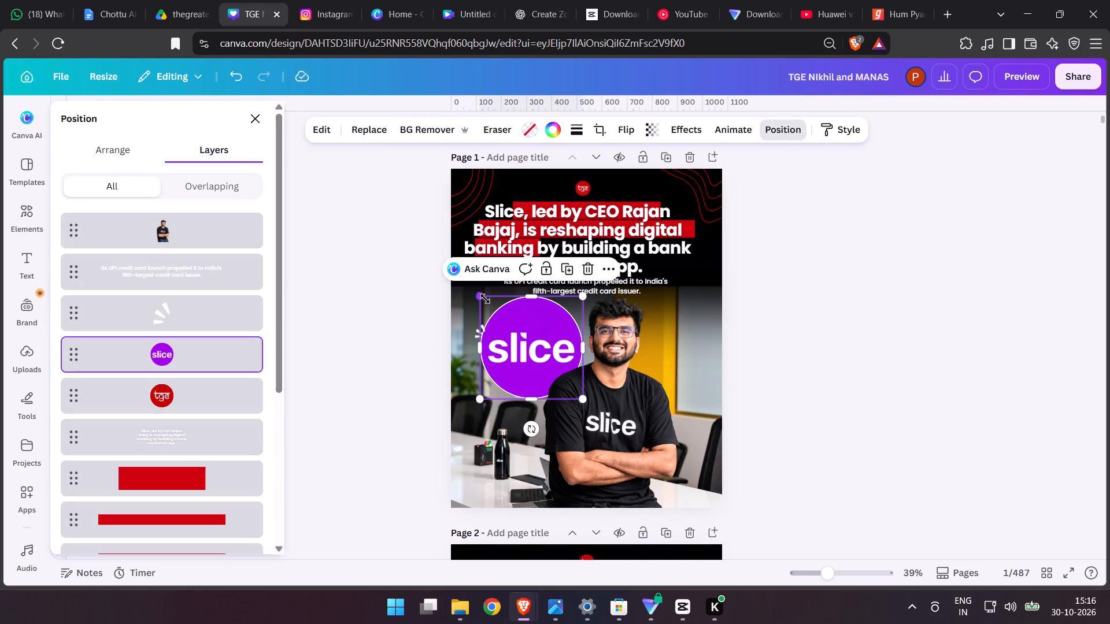
left_click_drag(485, 299, 499, 307)
left_click_drag(549, 359, 565, 348)
double_click(322, 361)
left_click(322, 361)
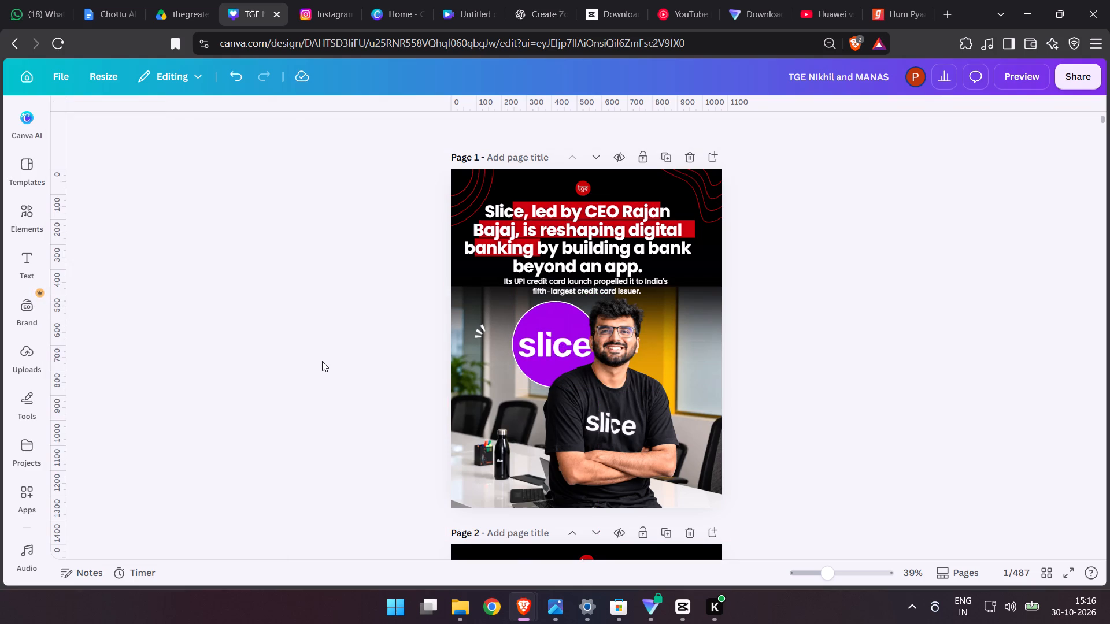
Enlarge the purple slice logo slightly towards its lower-left, keeping it behind the man's cutout.
left_click(579, 350)
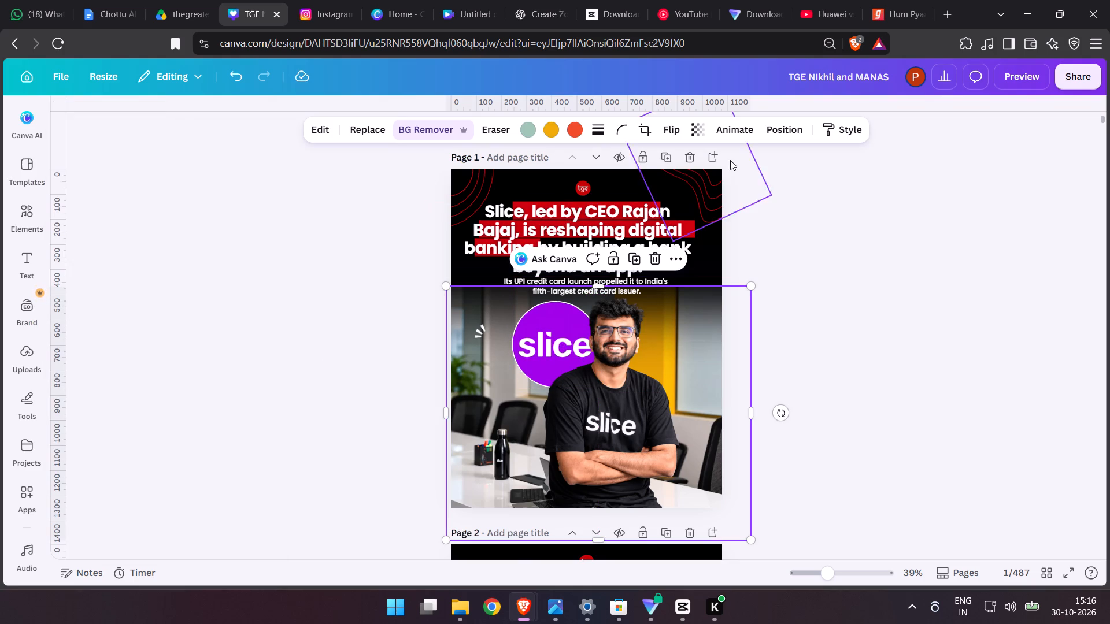
left_click(764, 135)
left_click(190, 348)
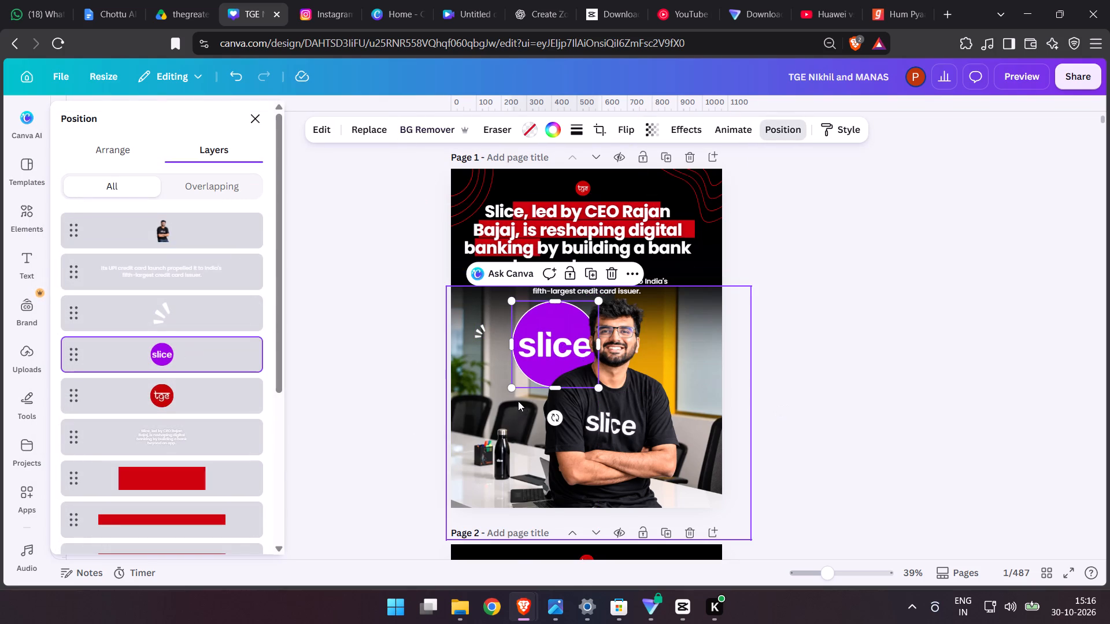
left_click_drag(513, 386, 509, 396)
Move the white accent strokes to the upper-left edge of the purple slice logo.
left_click(477, 332)
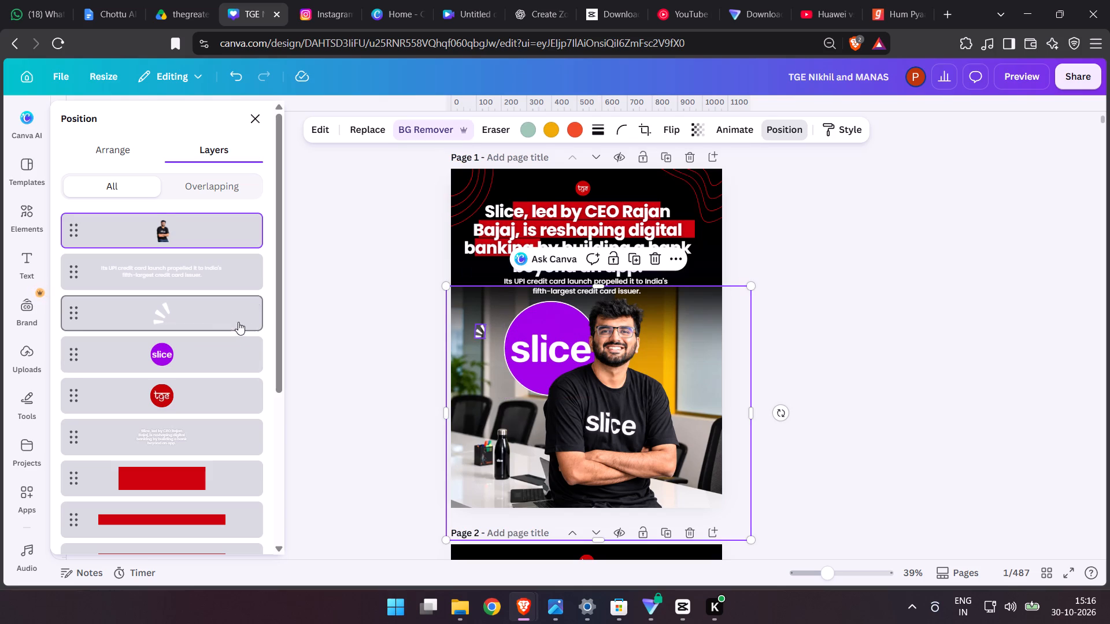
left_click(231, 316)
left_click_drag(493, 373, 513, 359)
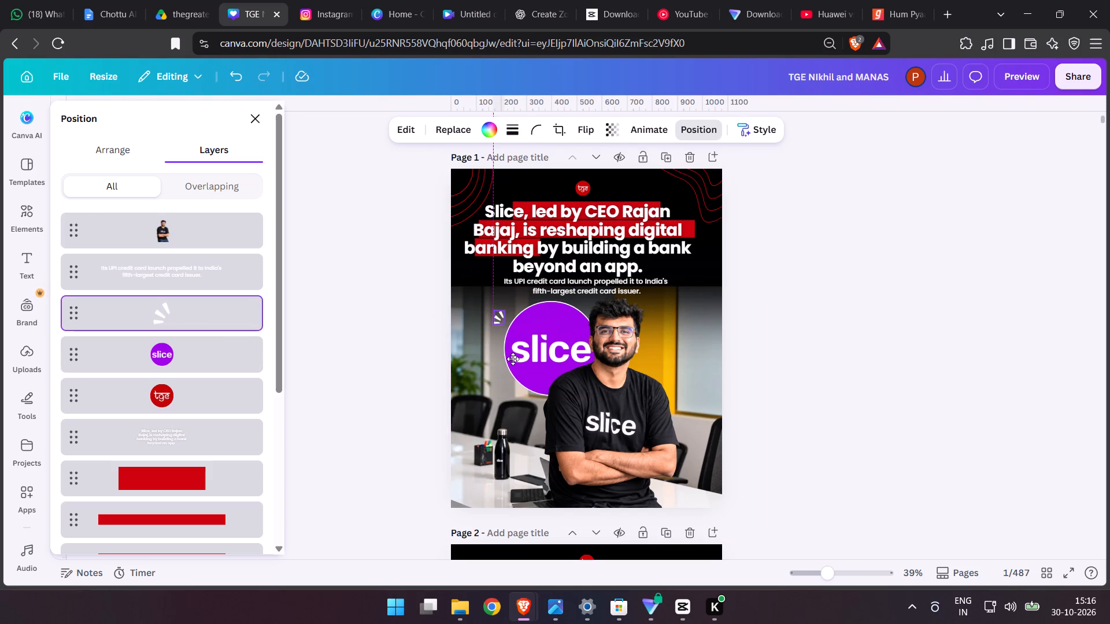
left_click_drag(513, 359, 518, 362)
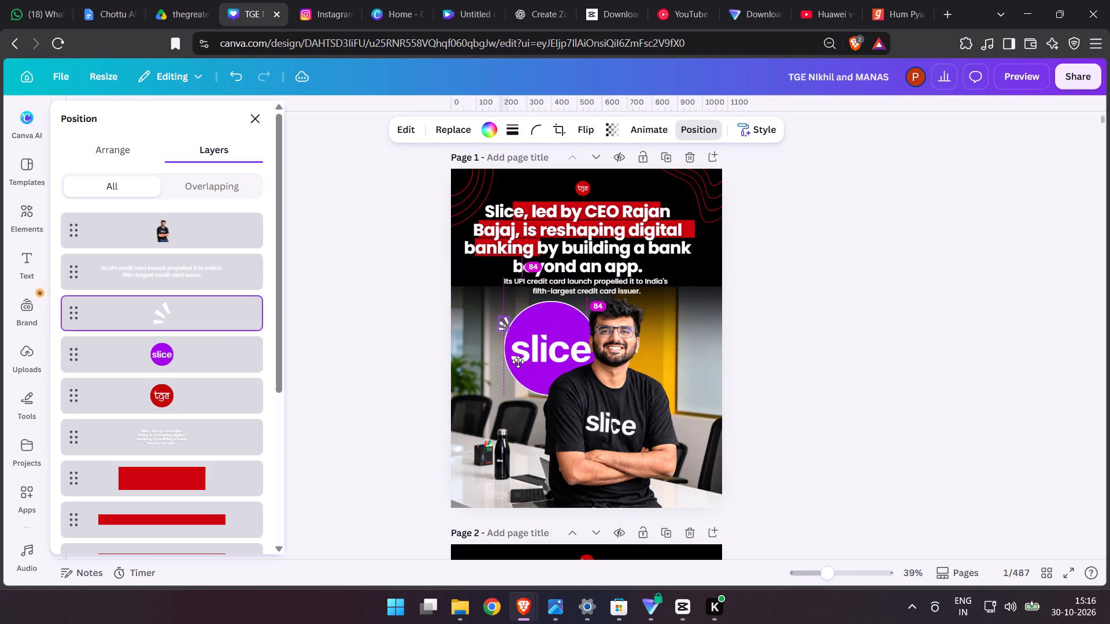
left_click_drag(518, 362, 518, 358)
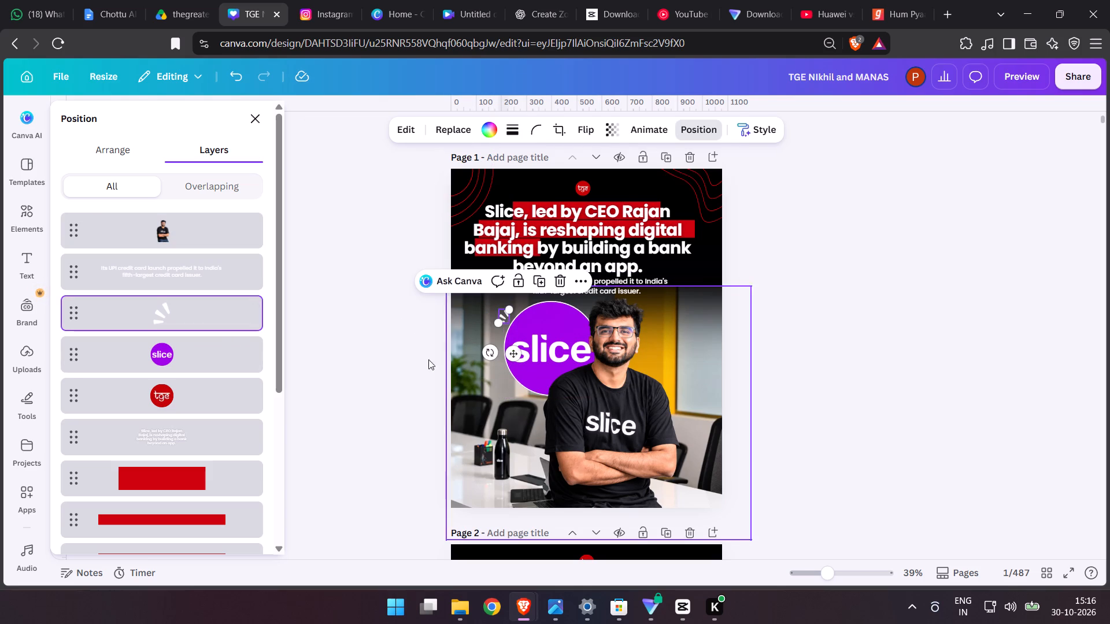
left_click(349, 343)
left_click(350, 344)
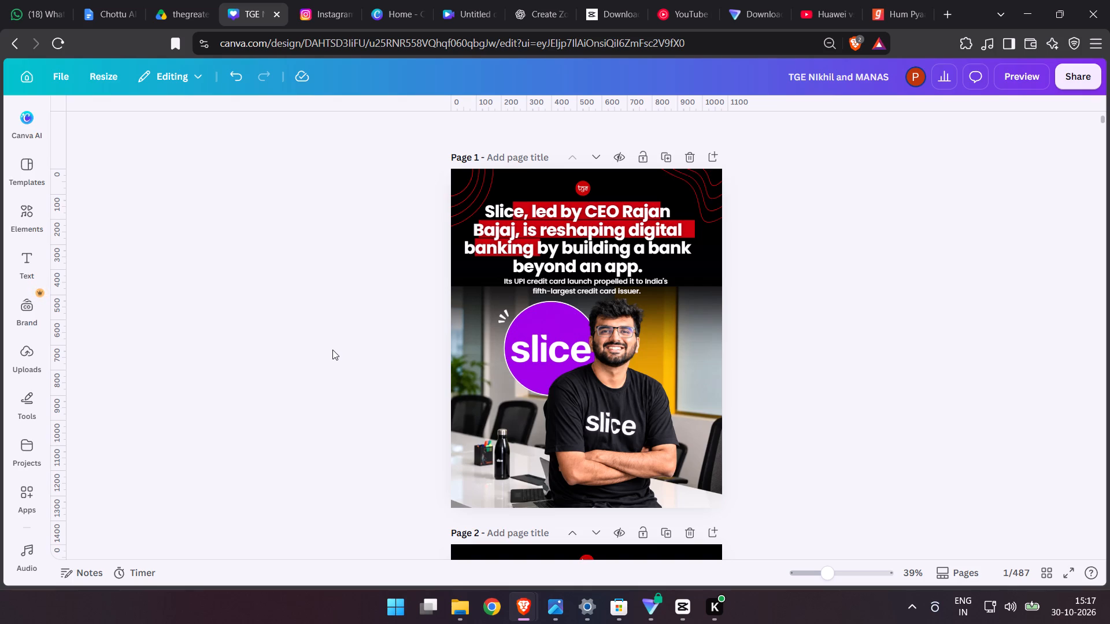
Extend the red highlight rectangle behind "banking" leftwards to a width of about 306 so it covers the whole word.
left_click(538, 252)
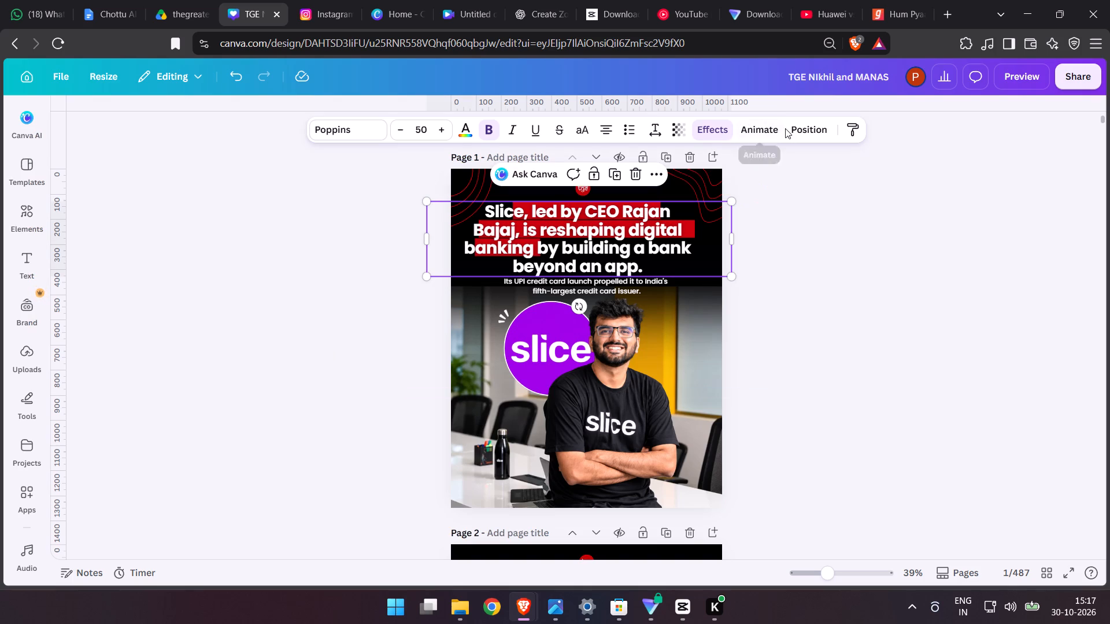
left_click(794, 125)
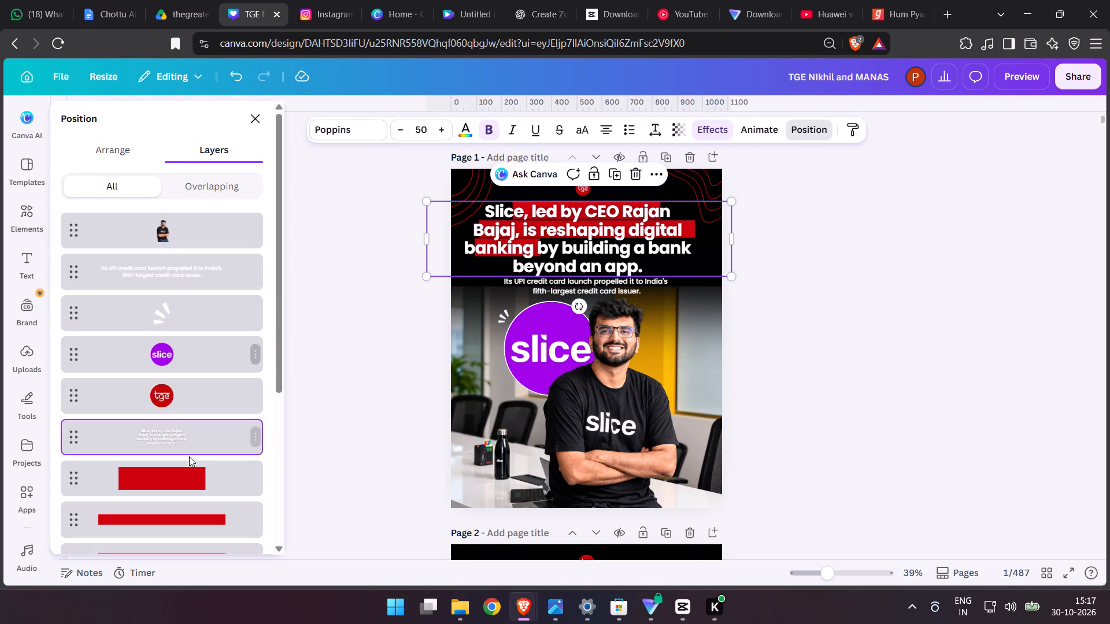
left_click(186, 473)
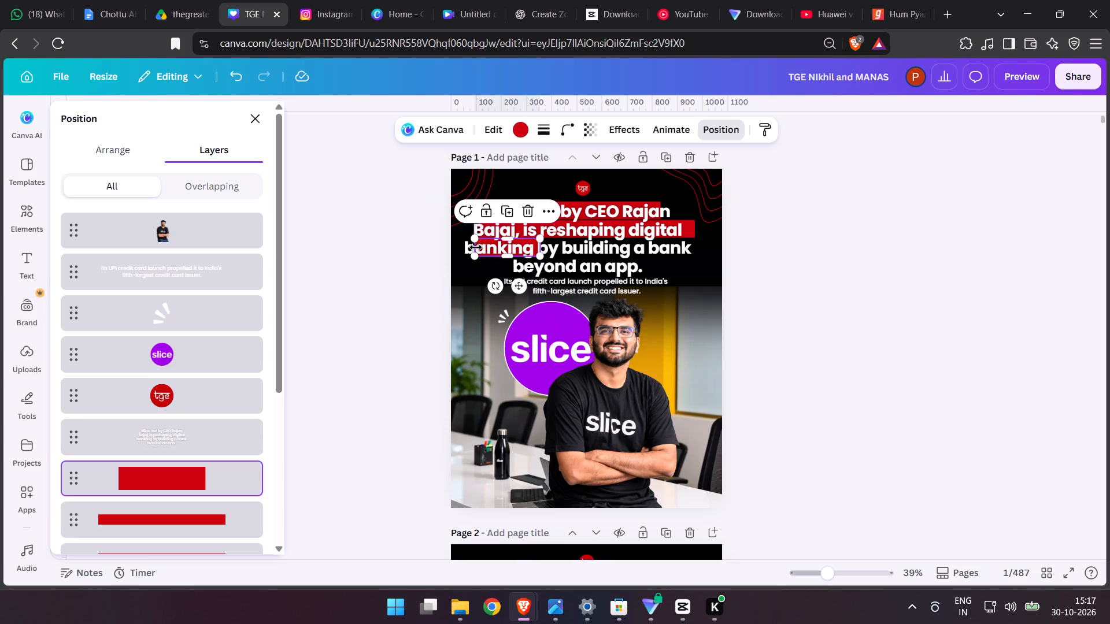
left_click_drag(478, 249, 465, 247)
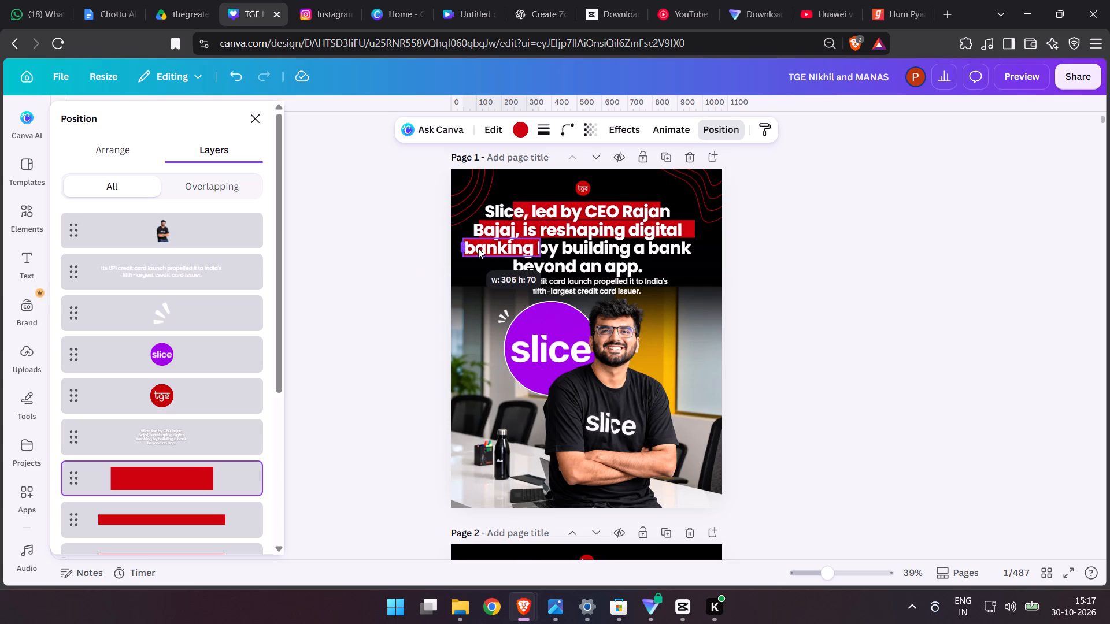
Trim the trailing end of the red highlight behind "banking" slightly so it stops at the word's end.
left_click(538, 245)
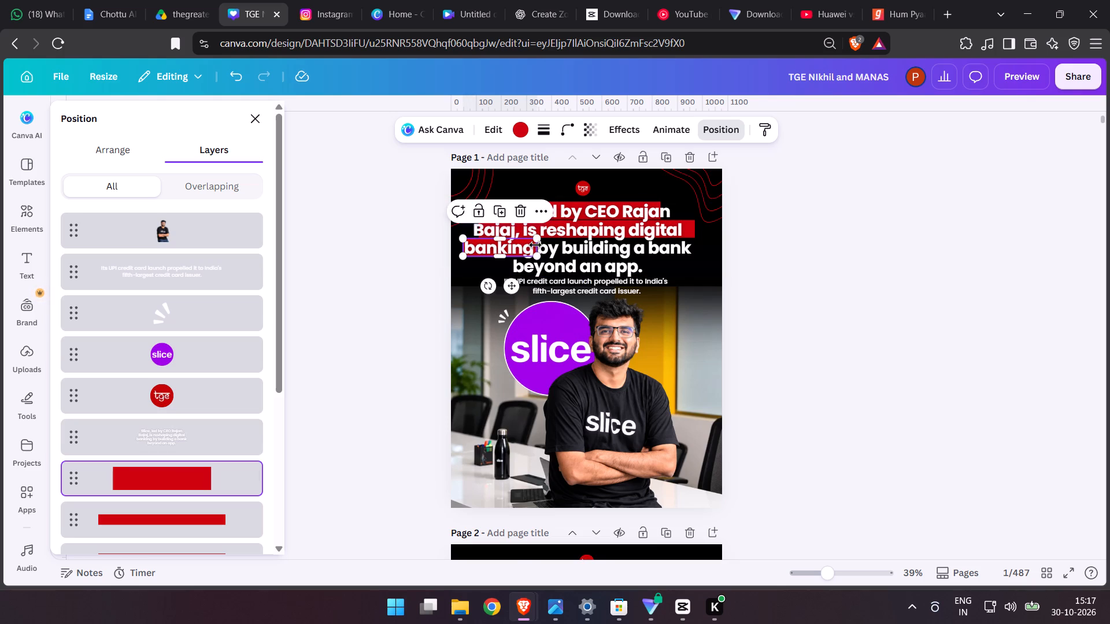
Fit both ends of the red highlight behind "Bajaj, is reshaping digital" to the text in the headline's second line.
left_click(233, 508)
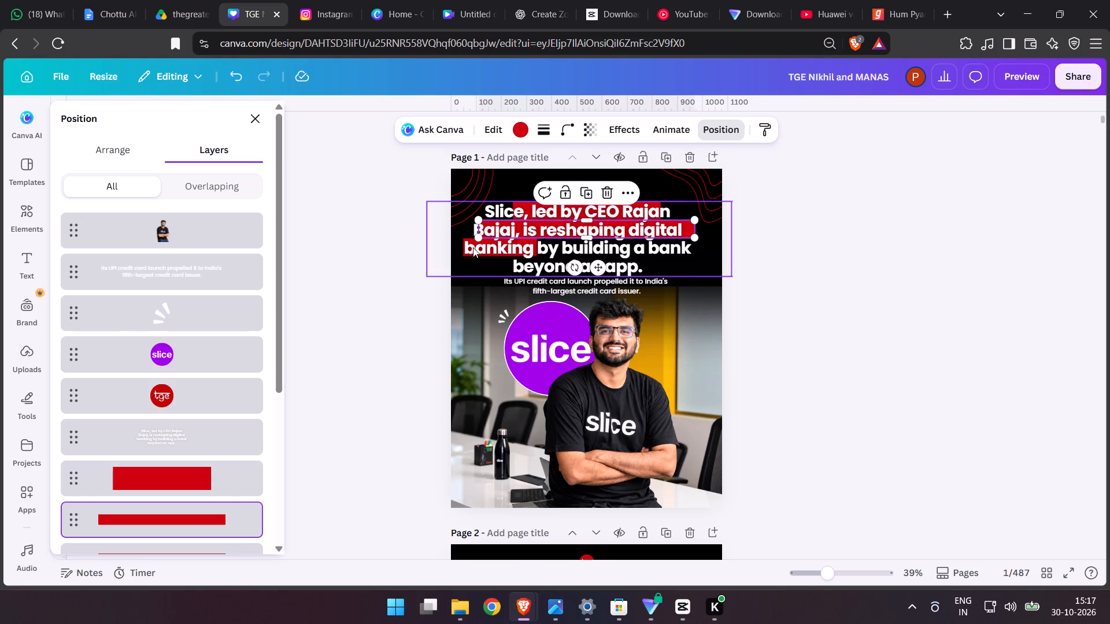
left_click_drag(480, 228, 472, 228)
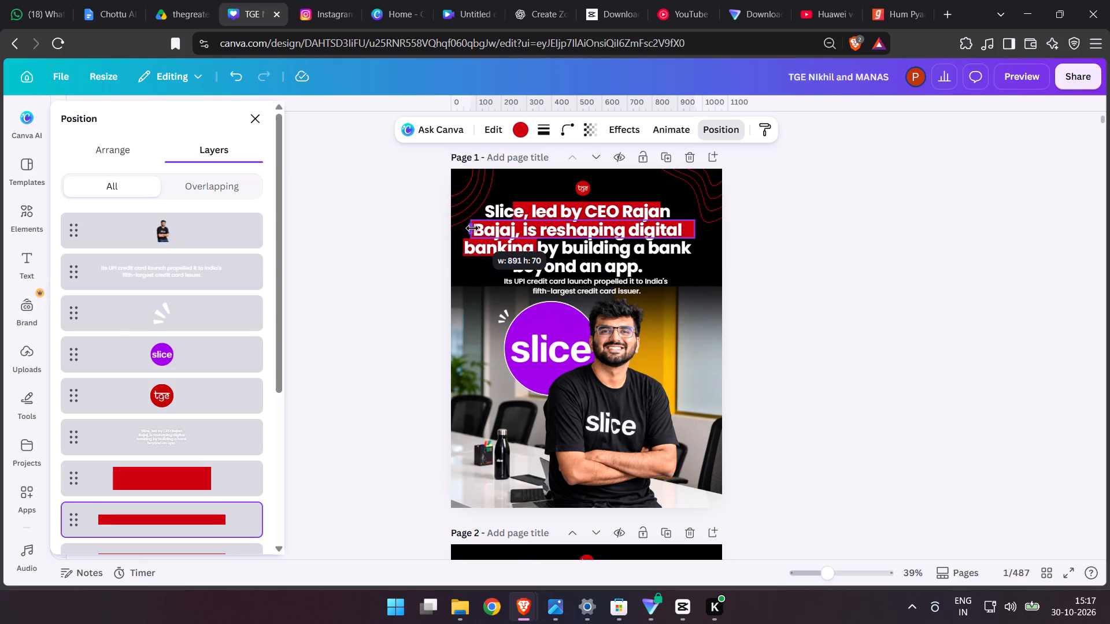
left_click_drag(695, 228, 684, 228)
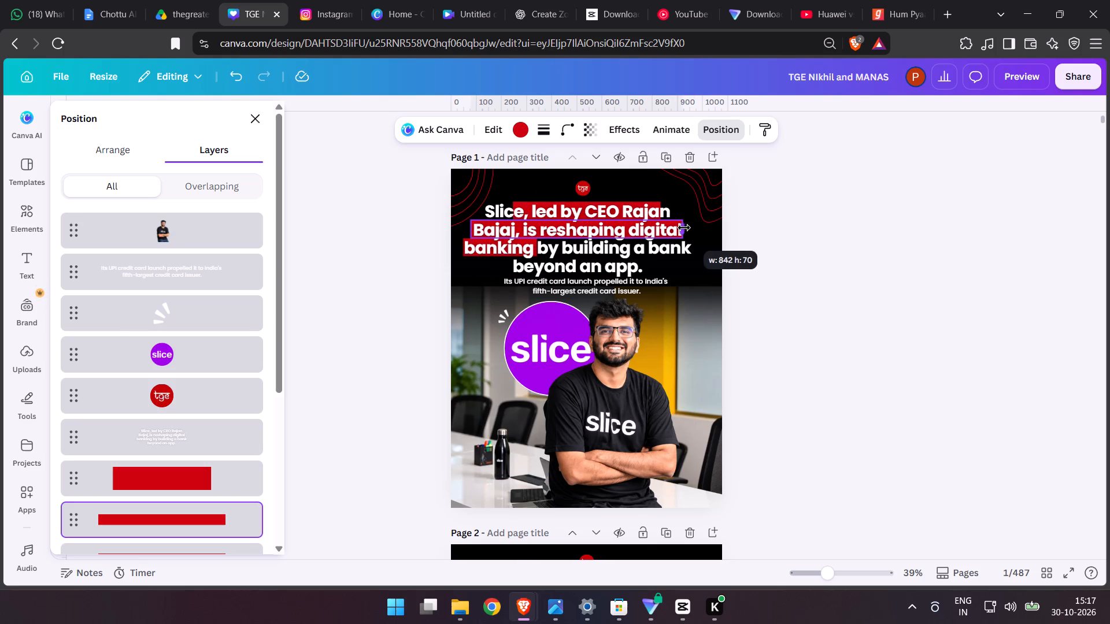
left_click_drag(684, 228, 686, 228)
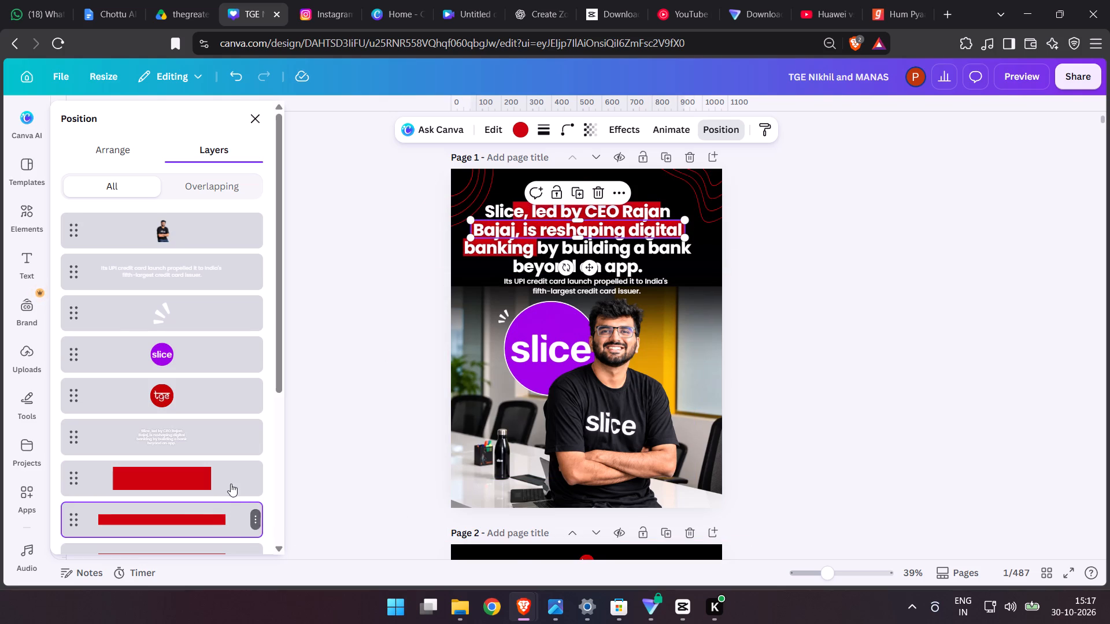
Extend the red highlight behind the headline's first line leftwards so it also covers "Slice".
scroll(199, 517, "down", 1)
left_click(194, 486)
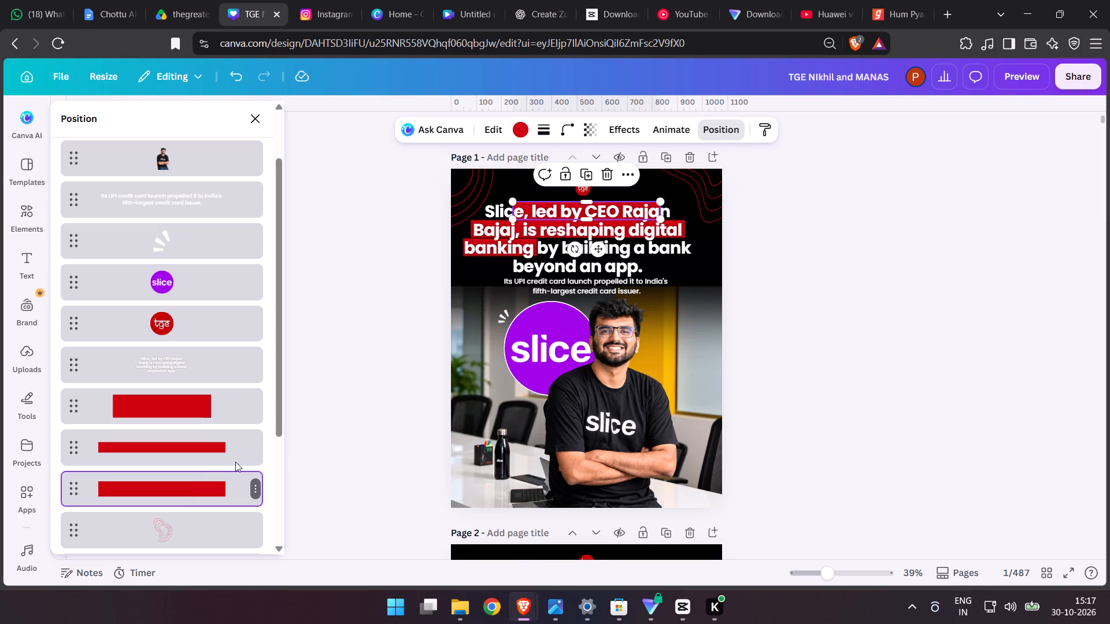
left_click_drag(513, 210, 484, 210)
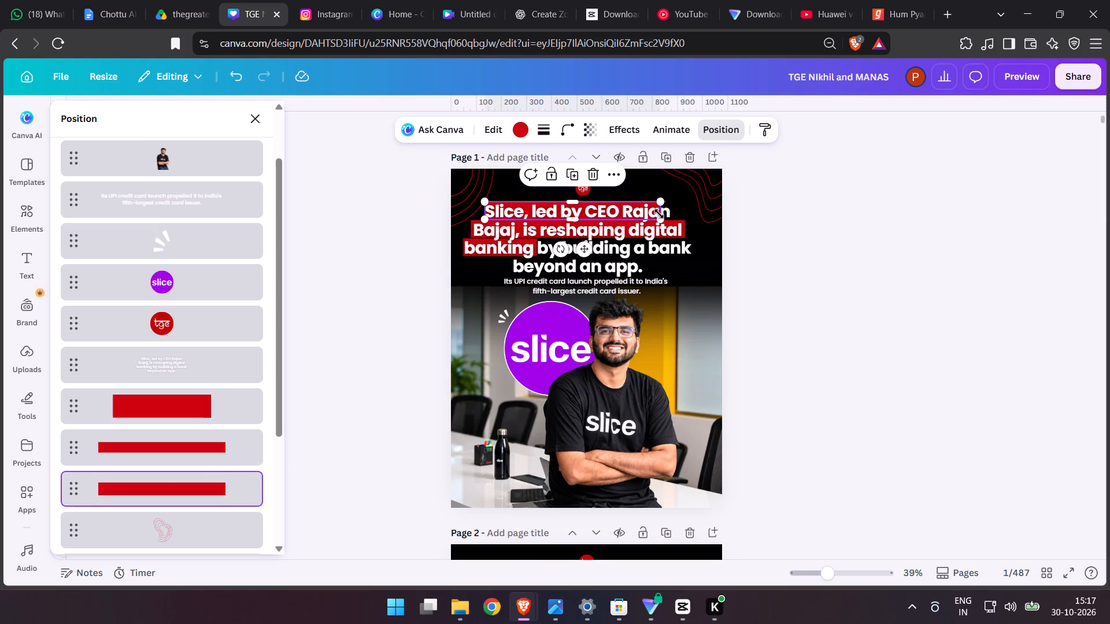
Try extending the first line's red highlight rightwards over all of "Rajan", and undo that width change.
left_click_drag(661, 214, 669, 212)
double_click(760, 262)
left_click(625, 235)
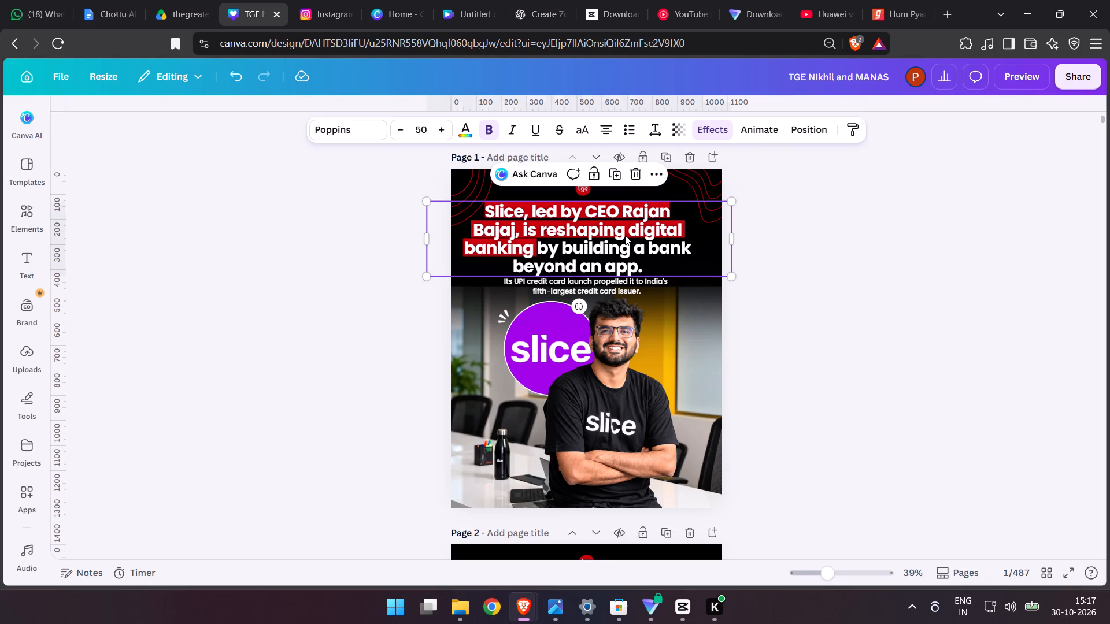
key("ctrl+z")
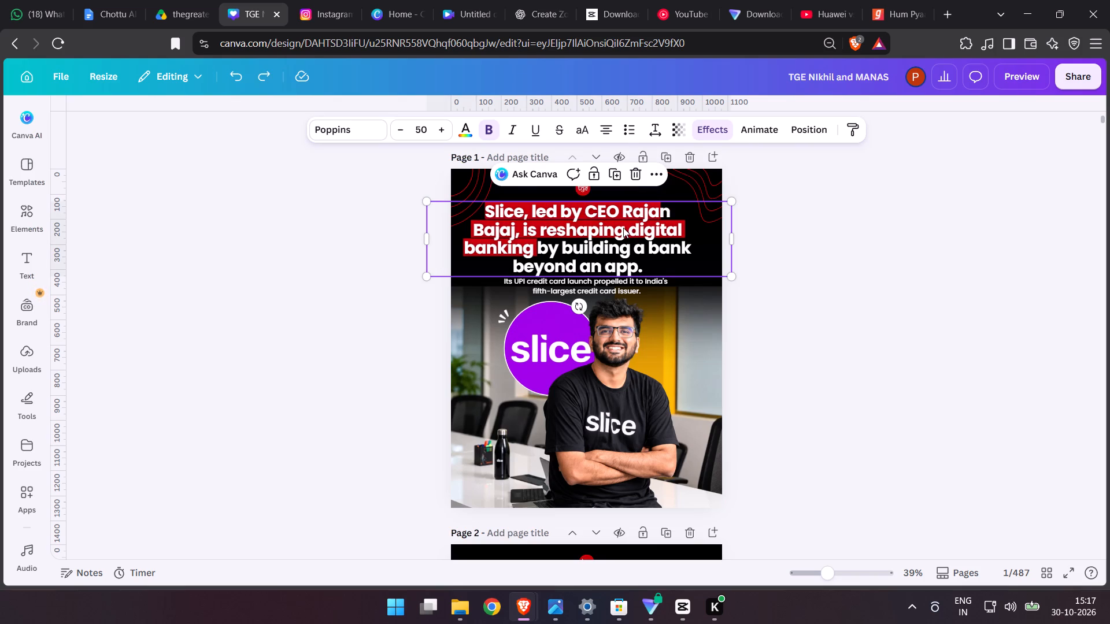
Centre the headline text box horizontally on the page.
left_click(623, 228)
left_click(793, 125)
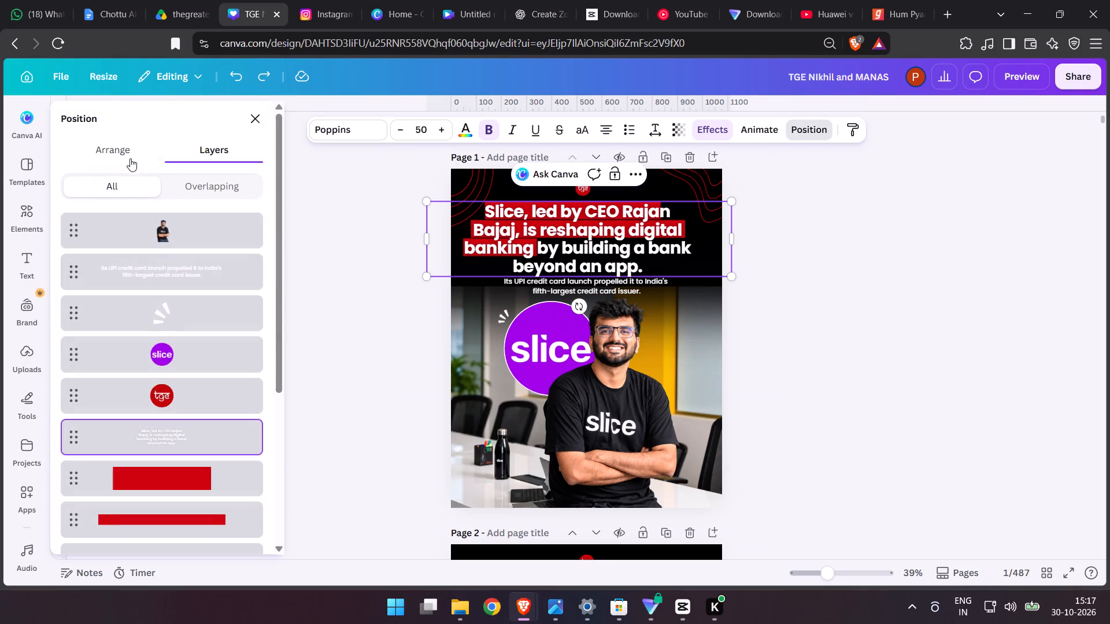
left_click(129, 158)
left_click(198, 304)
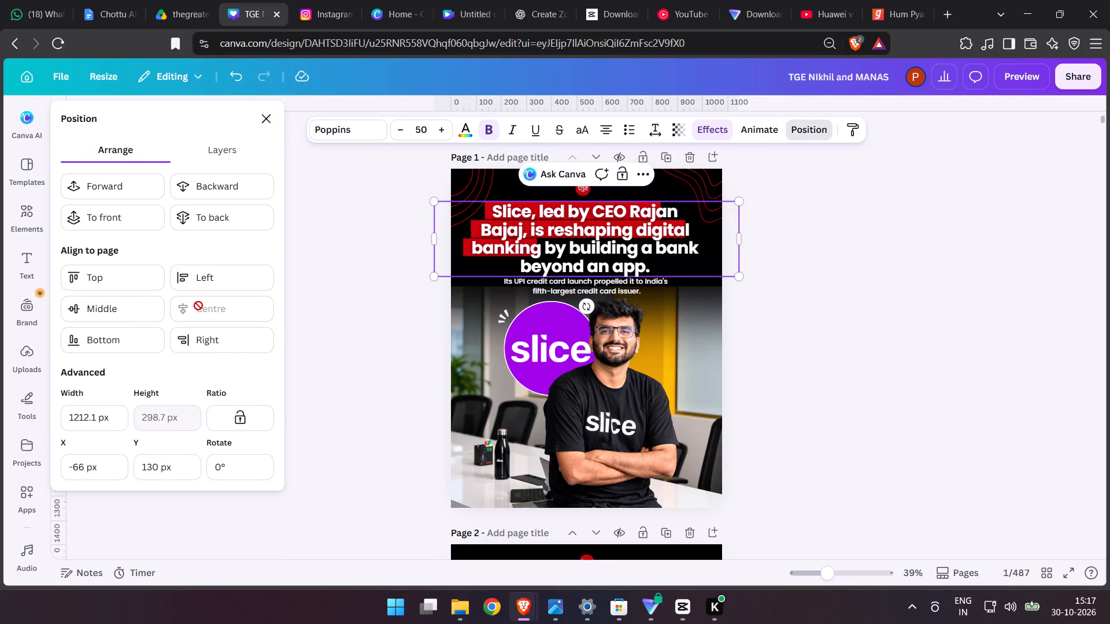
Refit the red highlight to "banking" in the centred headline by extending its right end and trimming its left end.
left_click(231, 157)
left_click(217, 474)
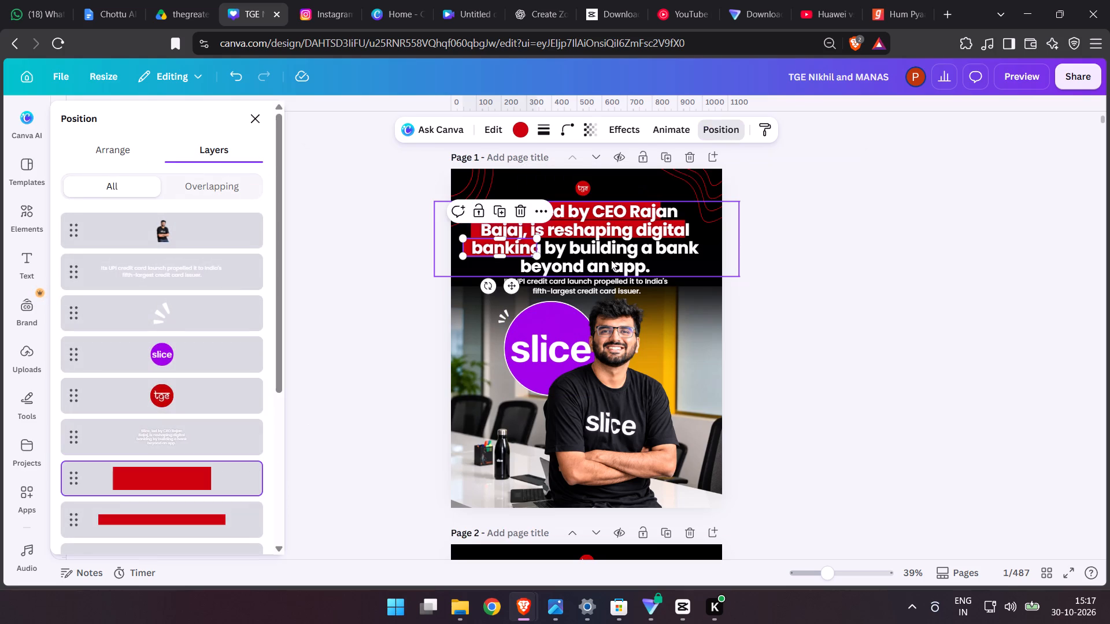
left_click_drag(539, 248, 544, 251)
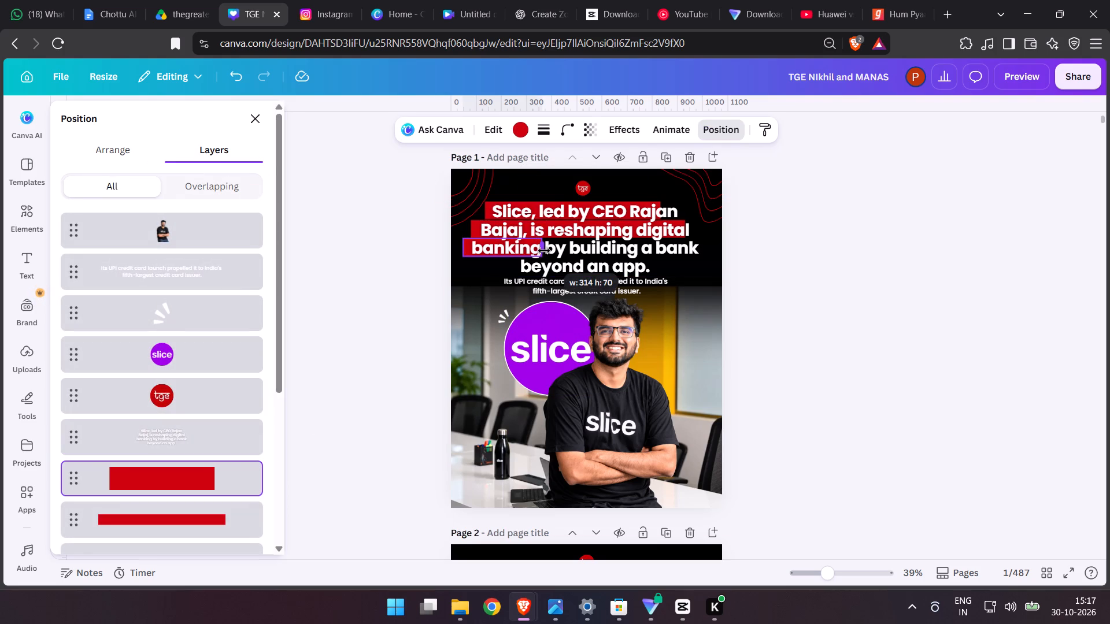
left_click_drag(544, 251, 546, 252)
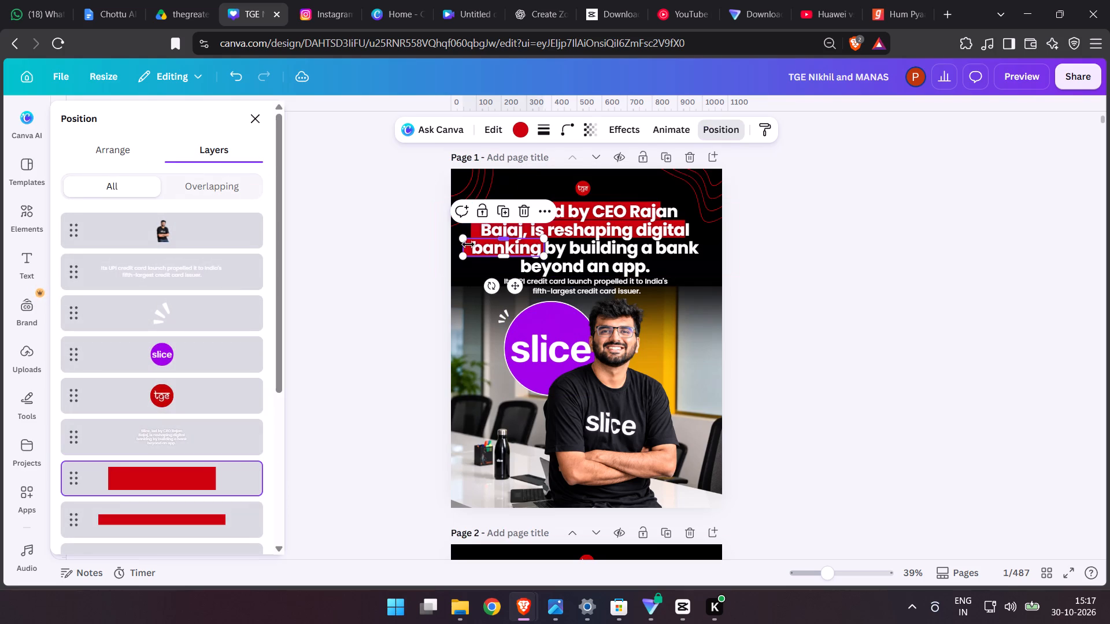
left_click(465, 248)
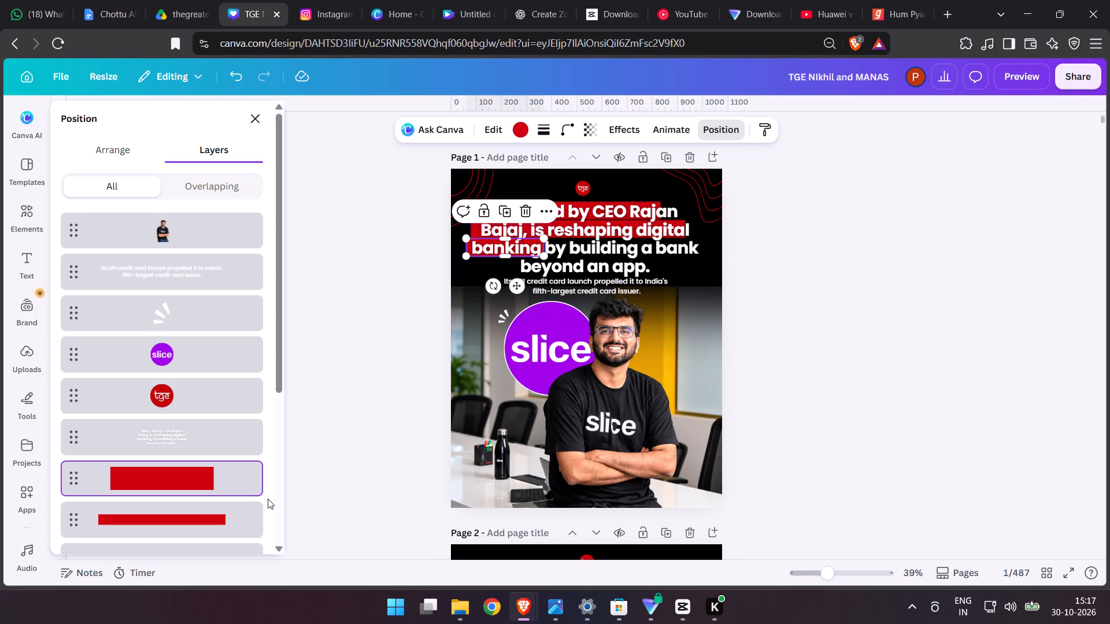
Refit the second line's red highlight to "Bajaj, is reshaping digital" by trimming its left end and extending its right end.
left_click(208, 510)
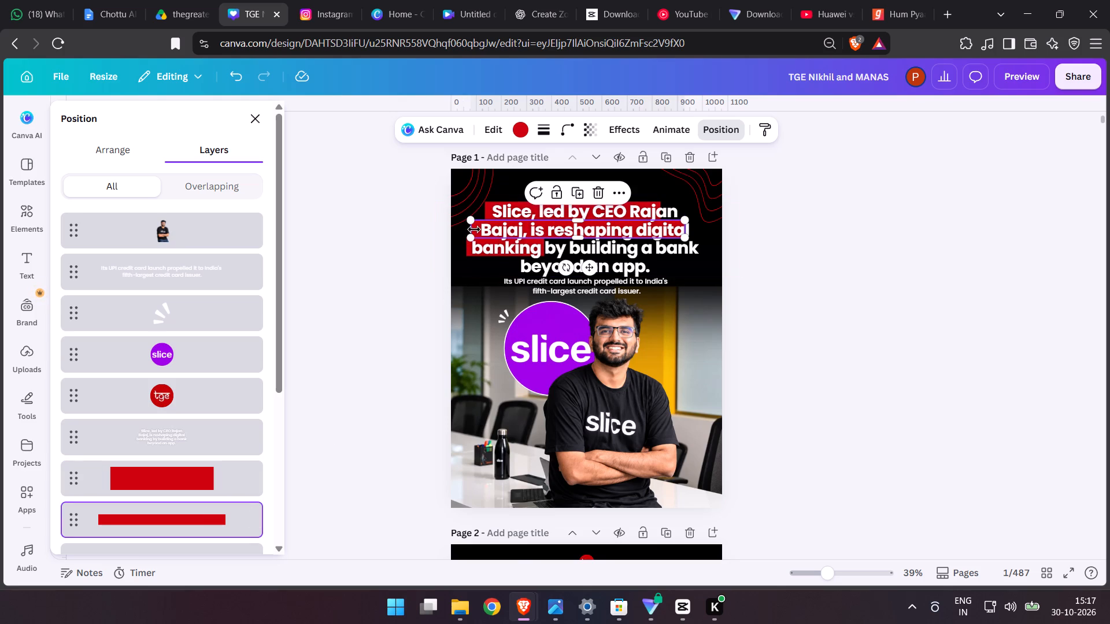
left_click(474, 229)
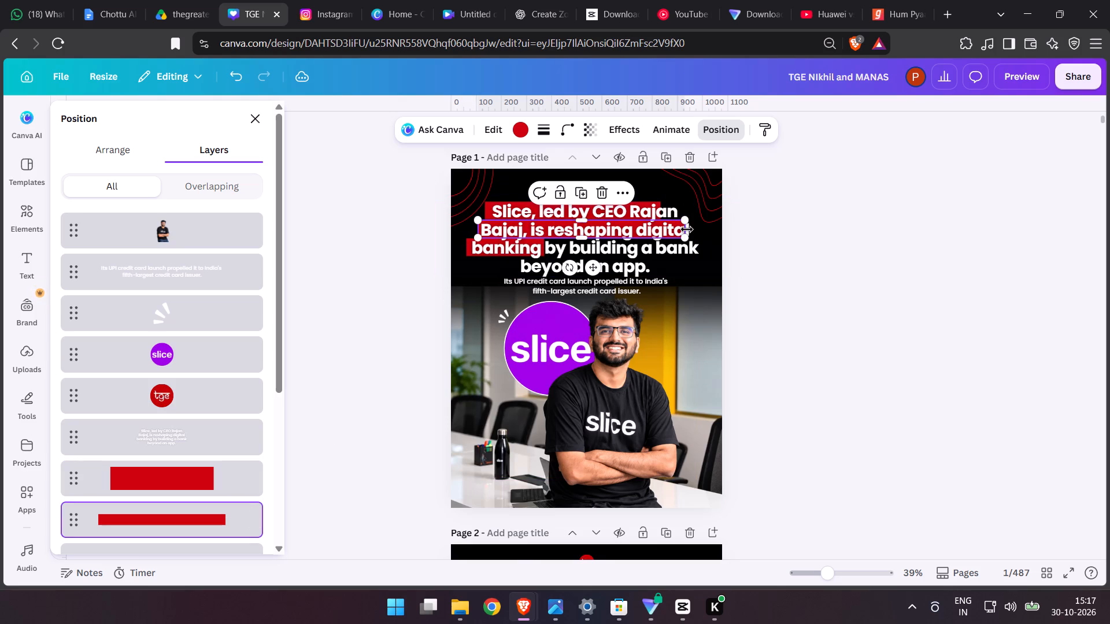
left_click_drag(687, 230, 694, 230)
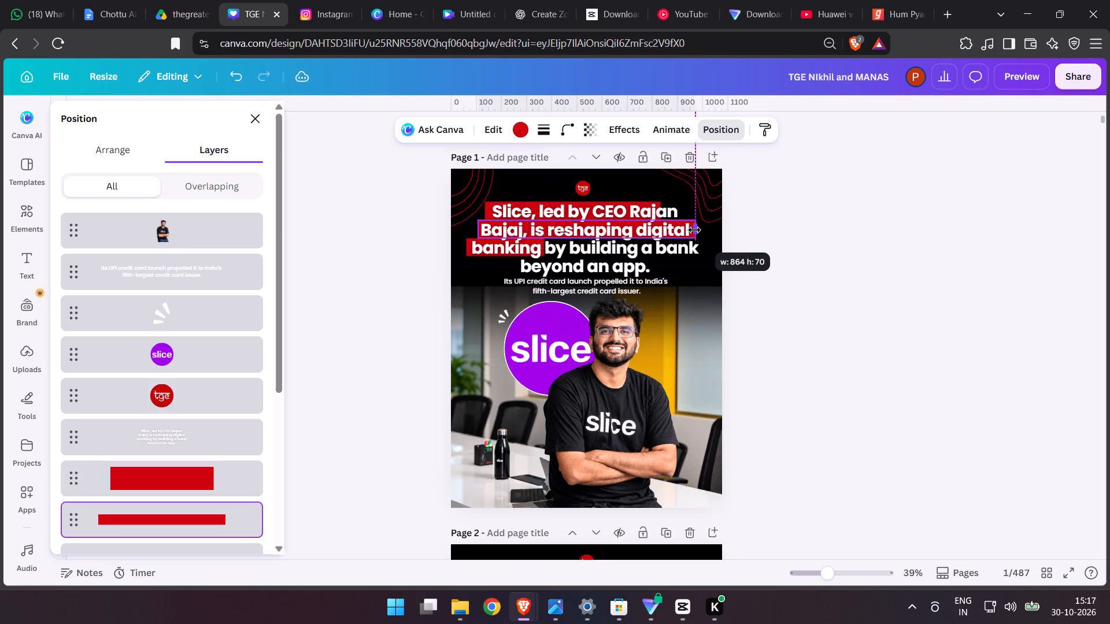
left_click_drag(694, 230, 693, 230)
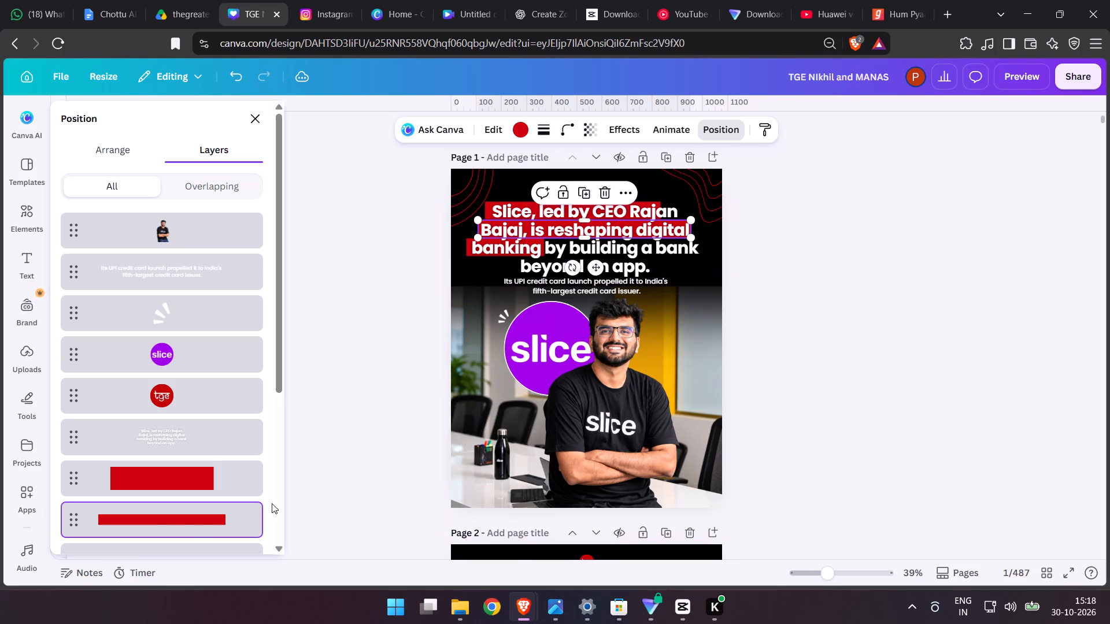
Refit the first line's red highlight to "Slice, led by CEO Rajan", making it about 753 wide.
left_click(163, 544)
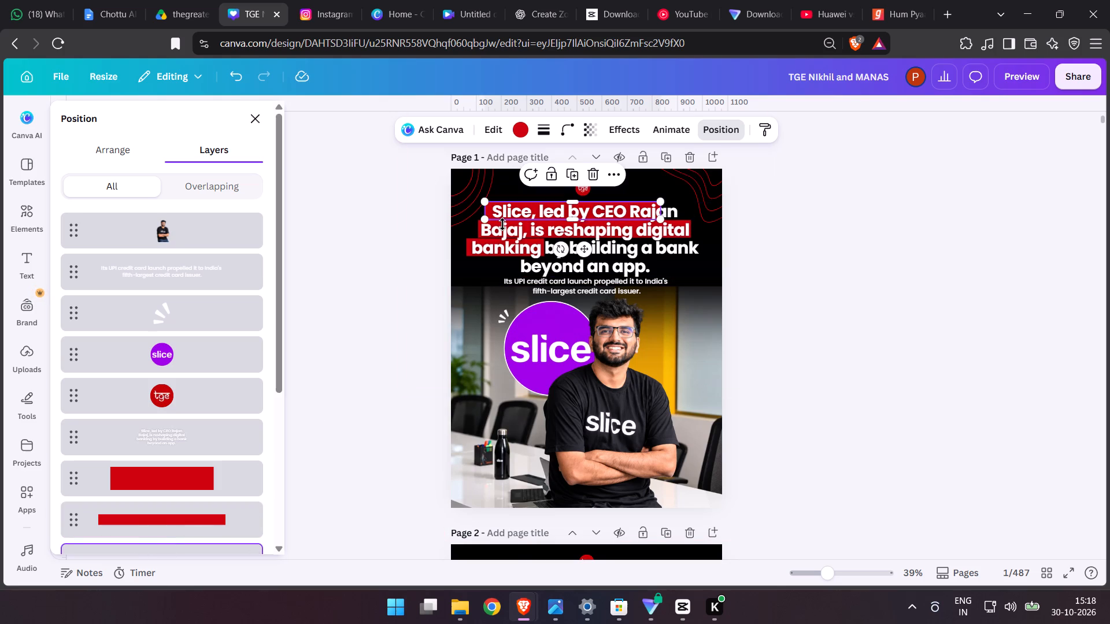
left_click(488, 211)
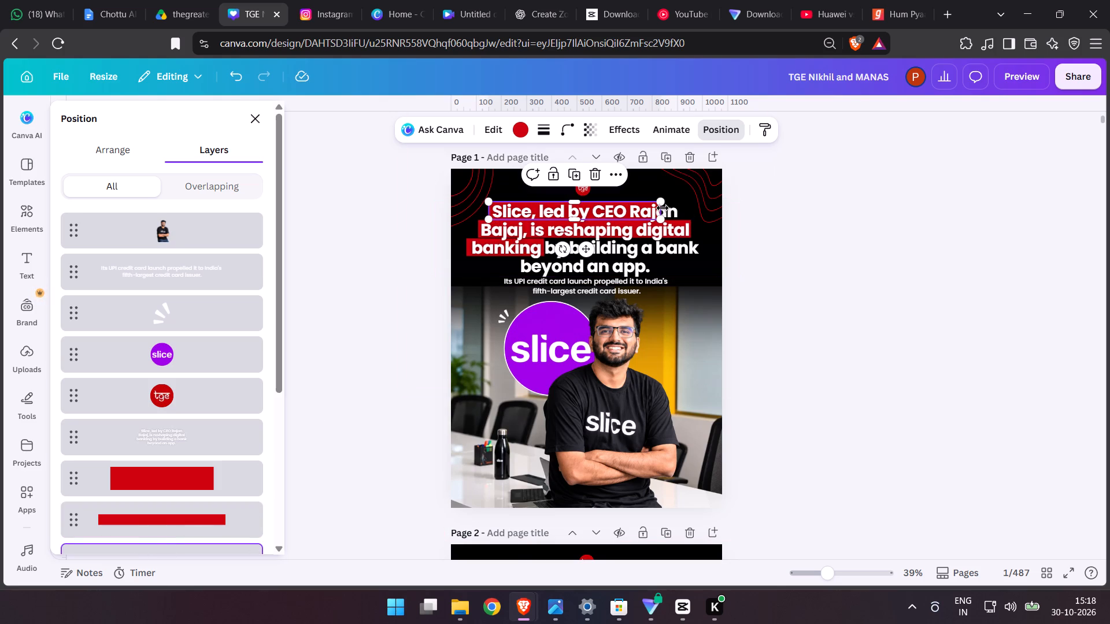
left_click_drag(663, 211, 680, 211)
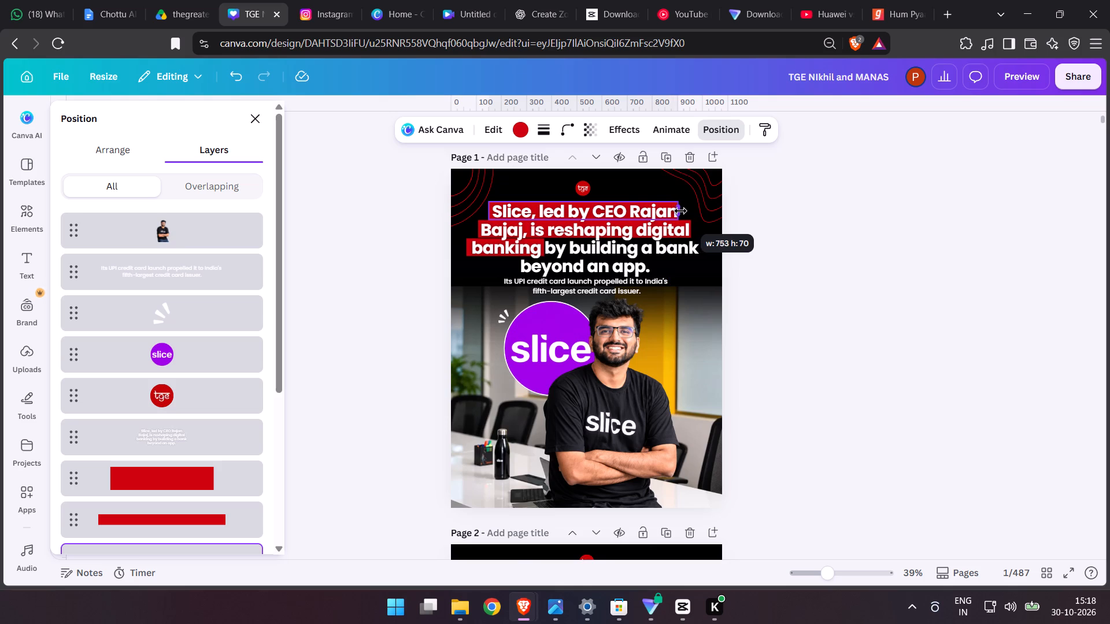
left_click_drag(680, 211, 682, 211)
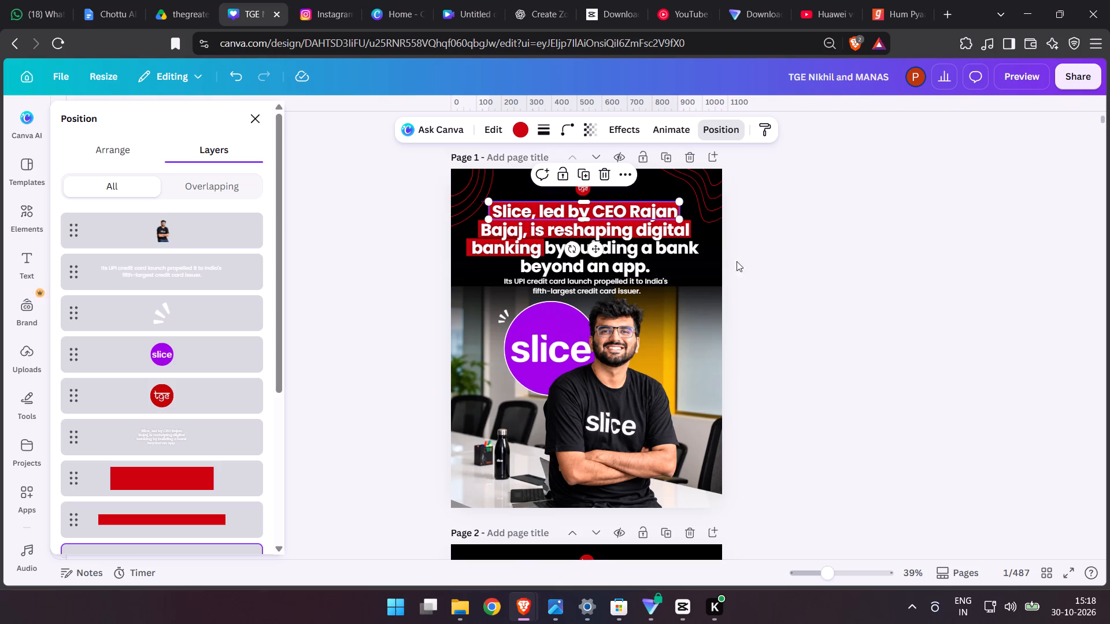
double_click(846, 328)
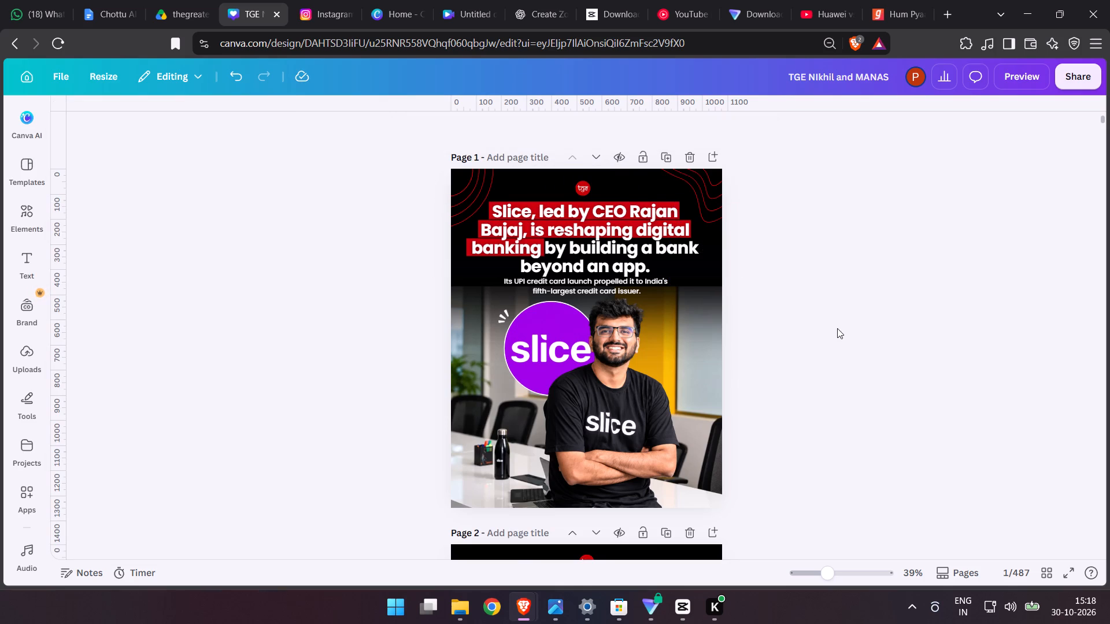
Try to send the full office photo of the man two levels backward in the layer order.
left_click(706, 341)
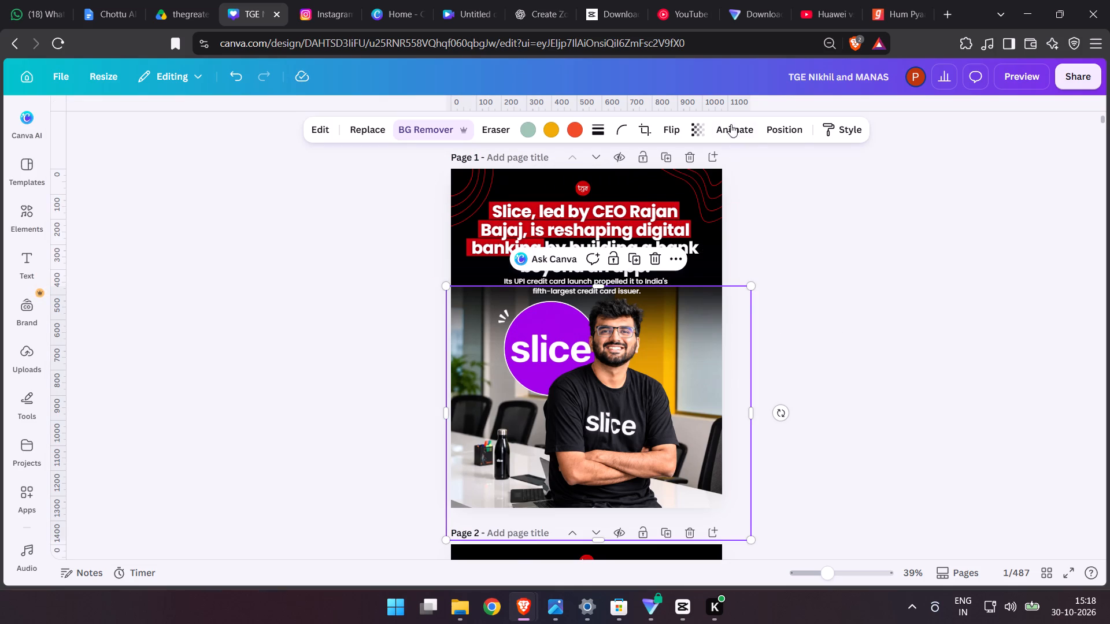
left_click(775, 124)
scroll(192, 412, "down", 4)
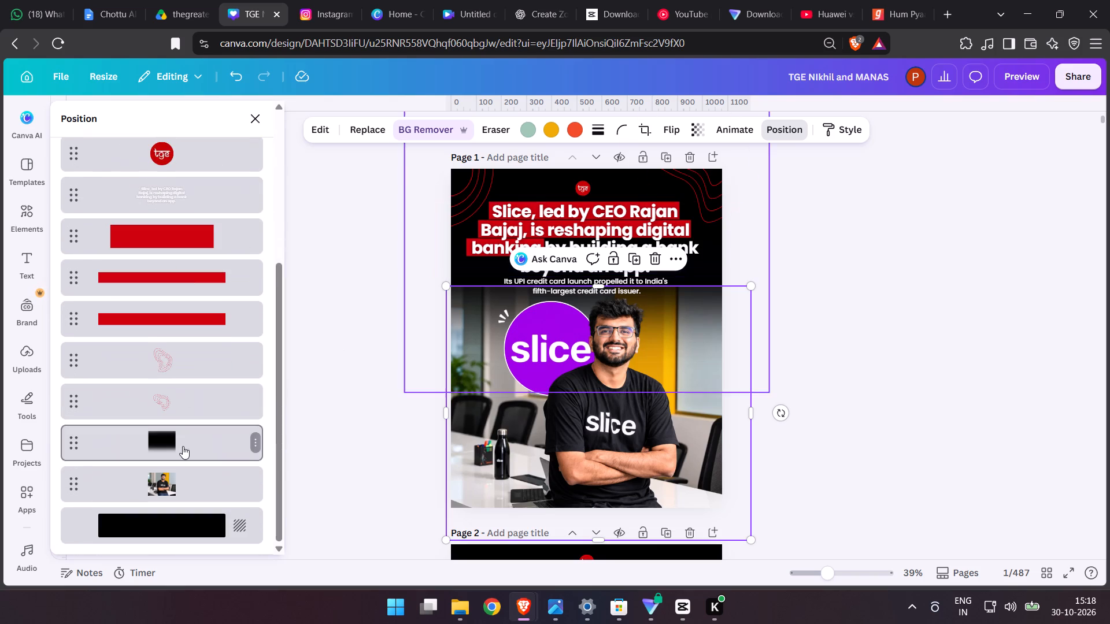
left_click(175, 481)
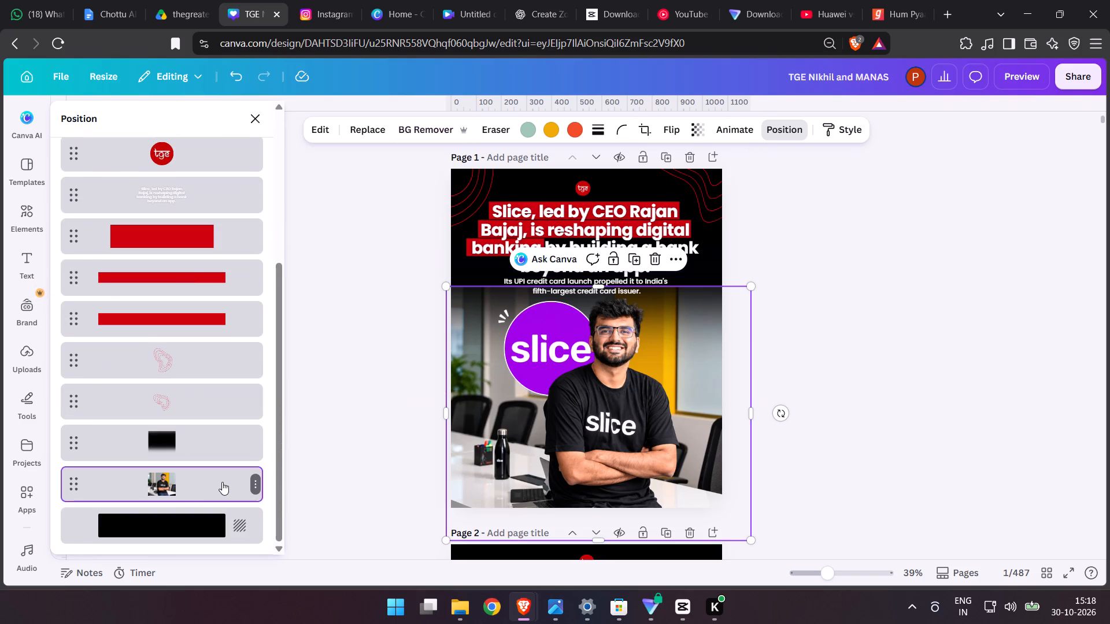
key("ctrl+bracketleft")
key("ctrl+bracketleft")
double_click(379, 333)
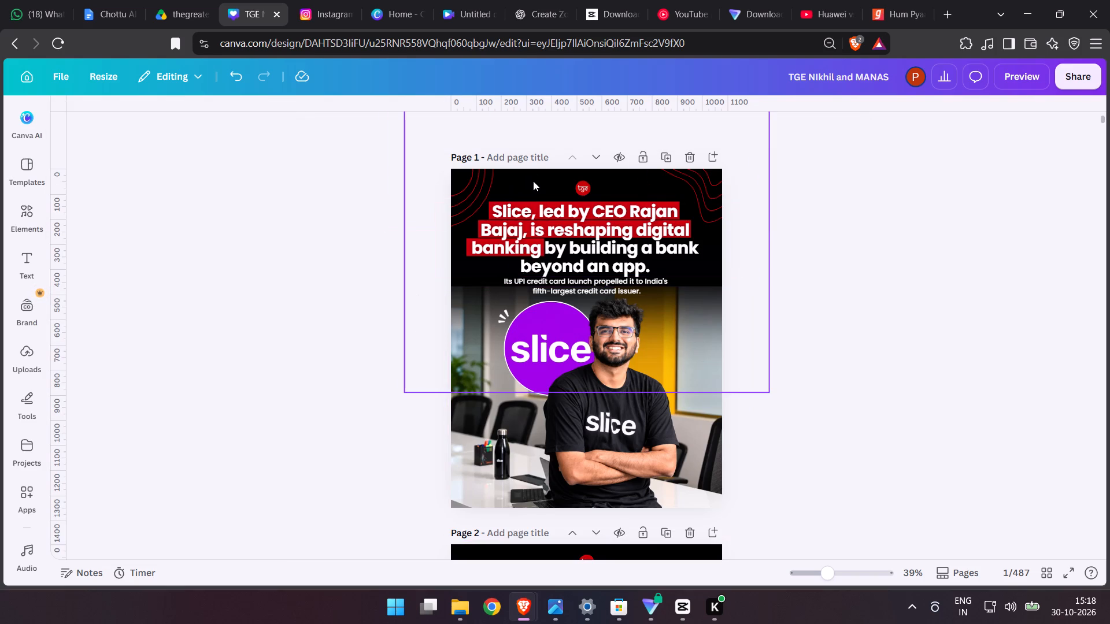
Move the black gradient overlay slightly down so its fade reaches further over the office photo.
left_click_drag(533, 181, 535, 196)
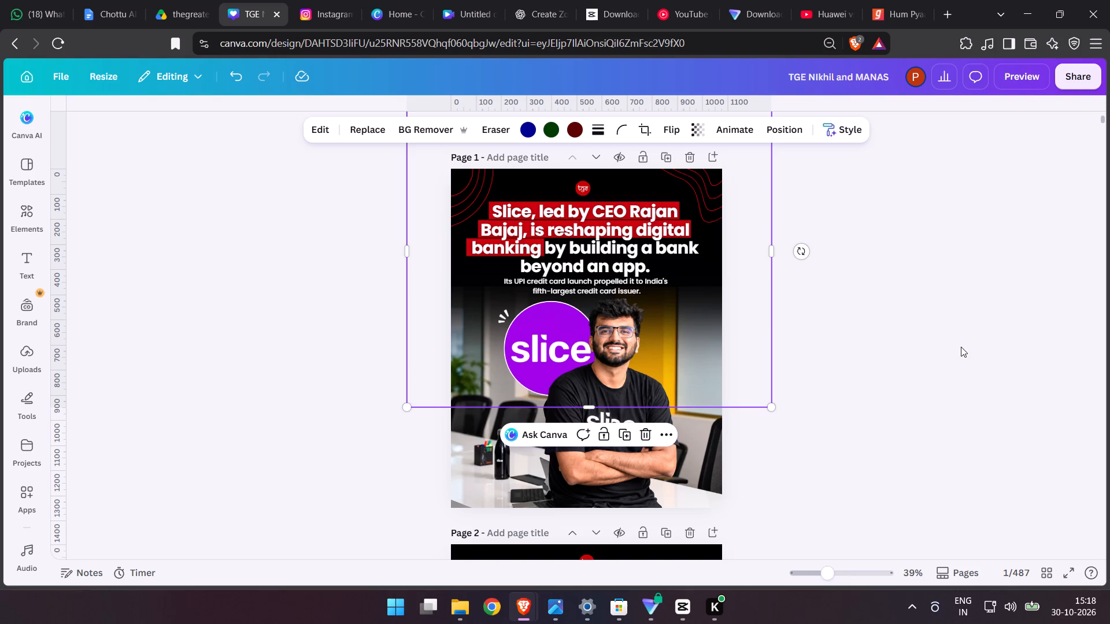
left_click(536, 180)
double_click(301, 289)
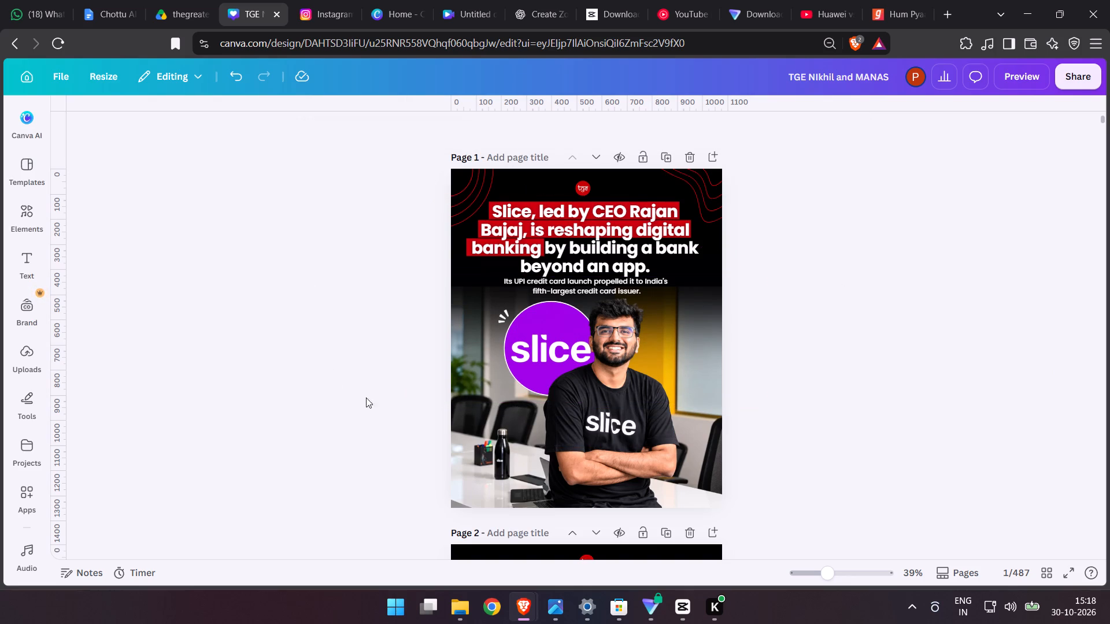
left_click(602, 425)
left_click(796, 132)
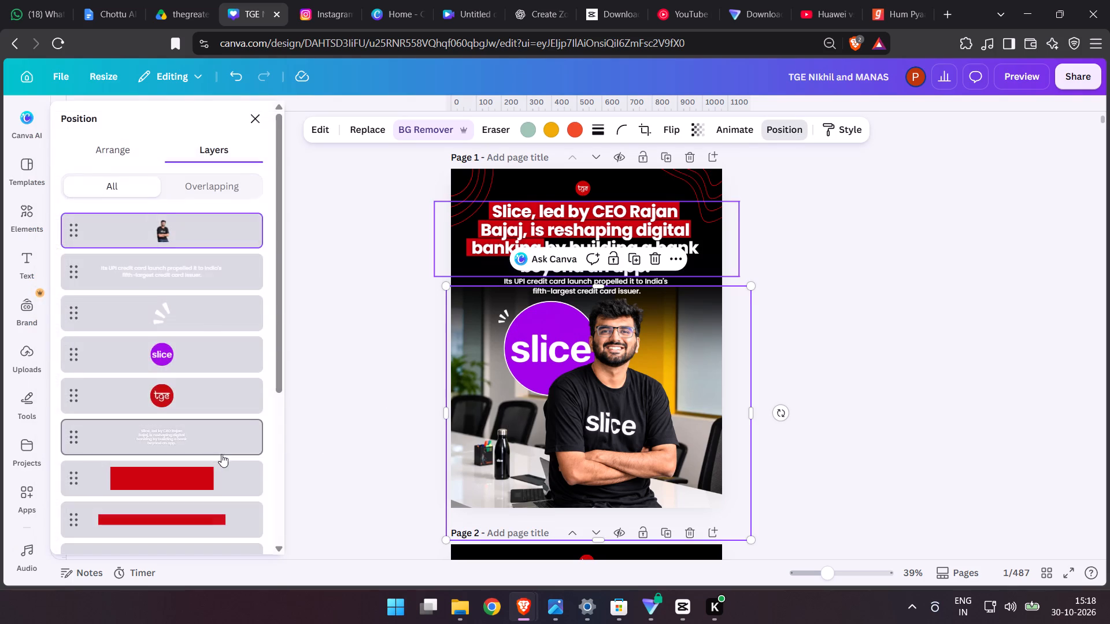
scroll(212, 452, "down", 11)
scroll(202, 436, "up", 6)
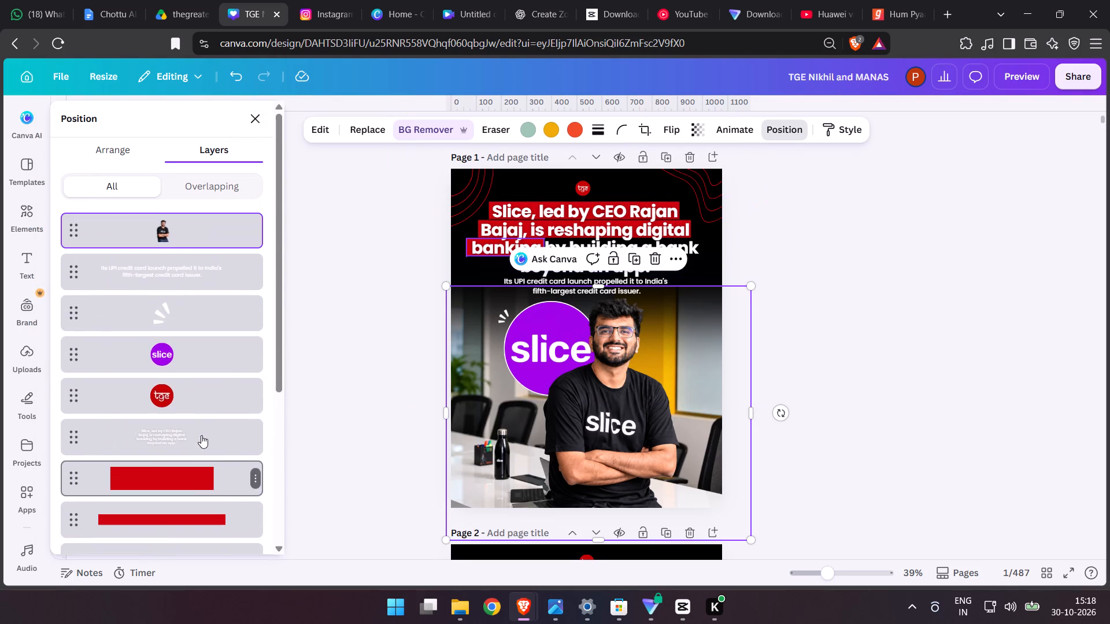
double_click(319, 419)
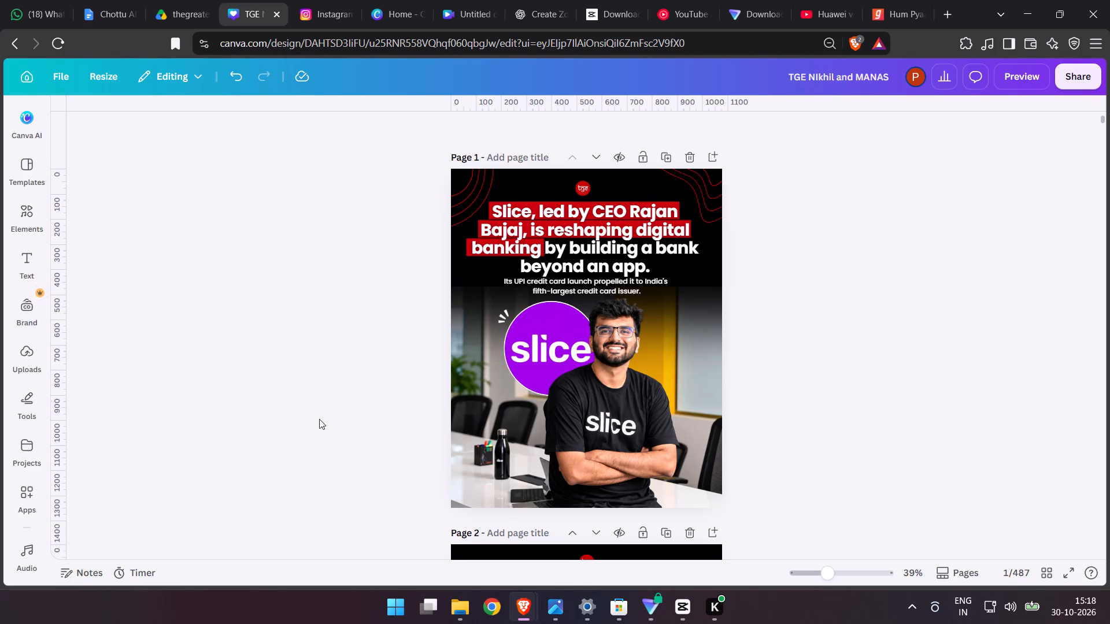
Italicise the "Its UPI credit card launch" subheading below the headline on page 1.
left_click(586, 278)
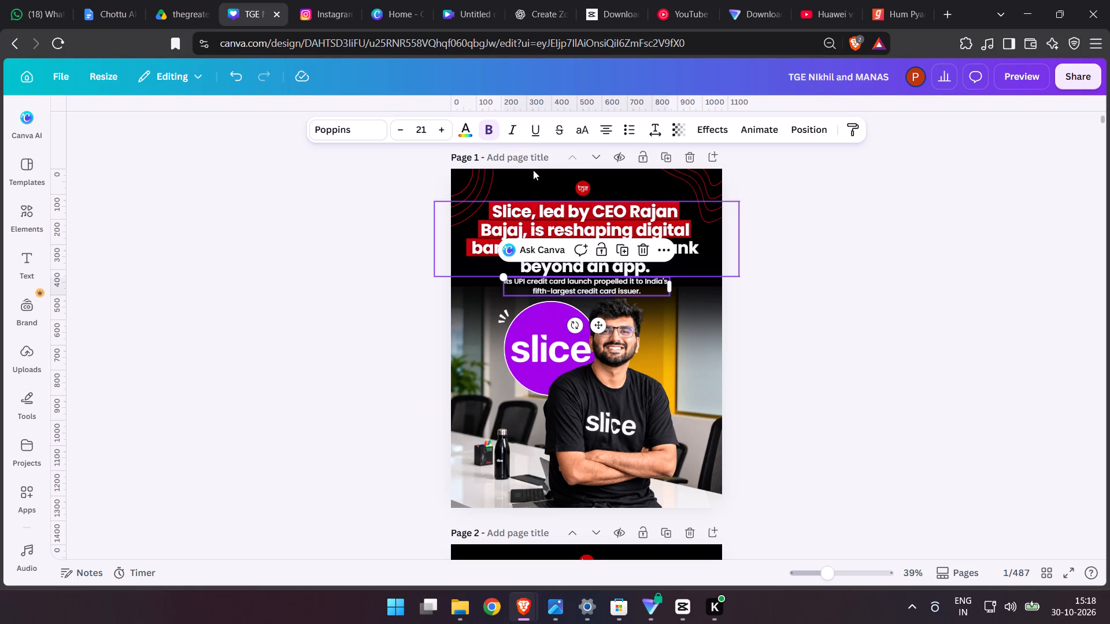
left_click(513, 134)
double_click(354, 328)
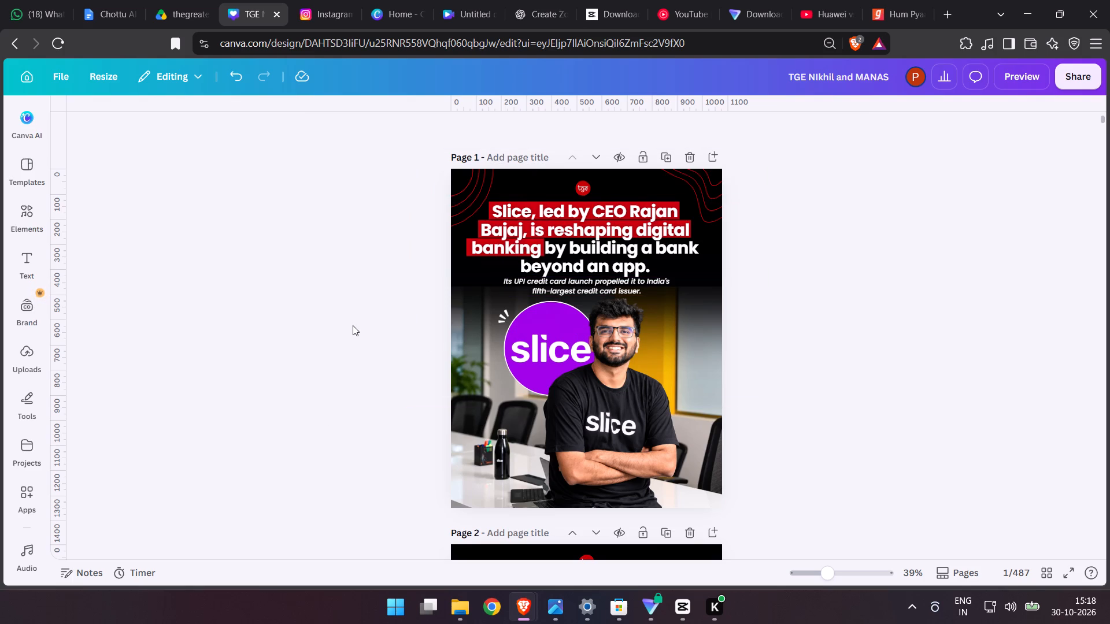
Turn off bold on the subheading and widen its text box slightly.
left_click(608, 285)
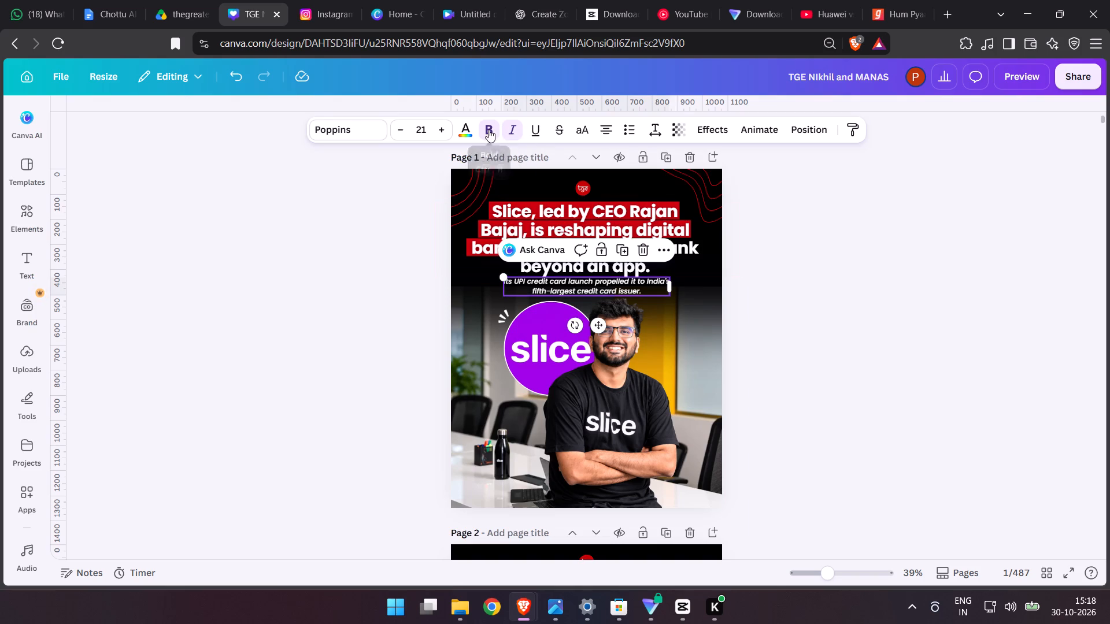
left_click(489, 129)
left_click_drag(671, 286, 689, 284)
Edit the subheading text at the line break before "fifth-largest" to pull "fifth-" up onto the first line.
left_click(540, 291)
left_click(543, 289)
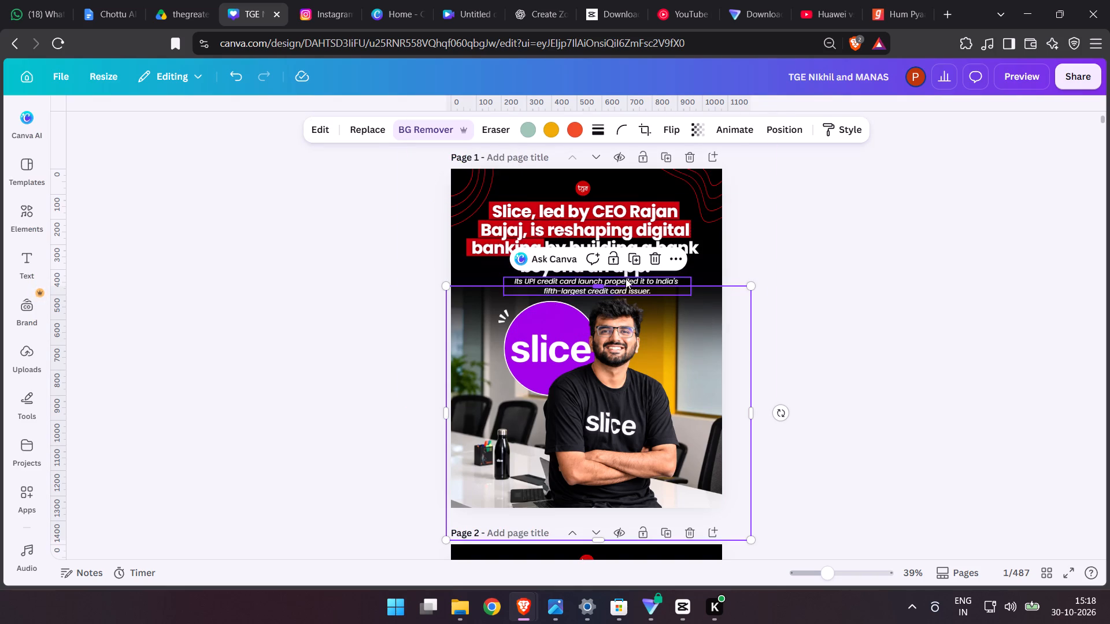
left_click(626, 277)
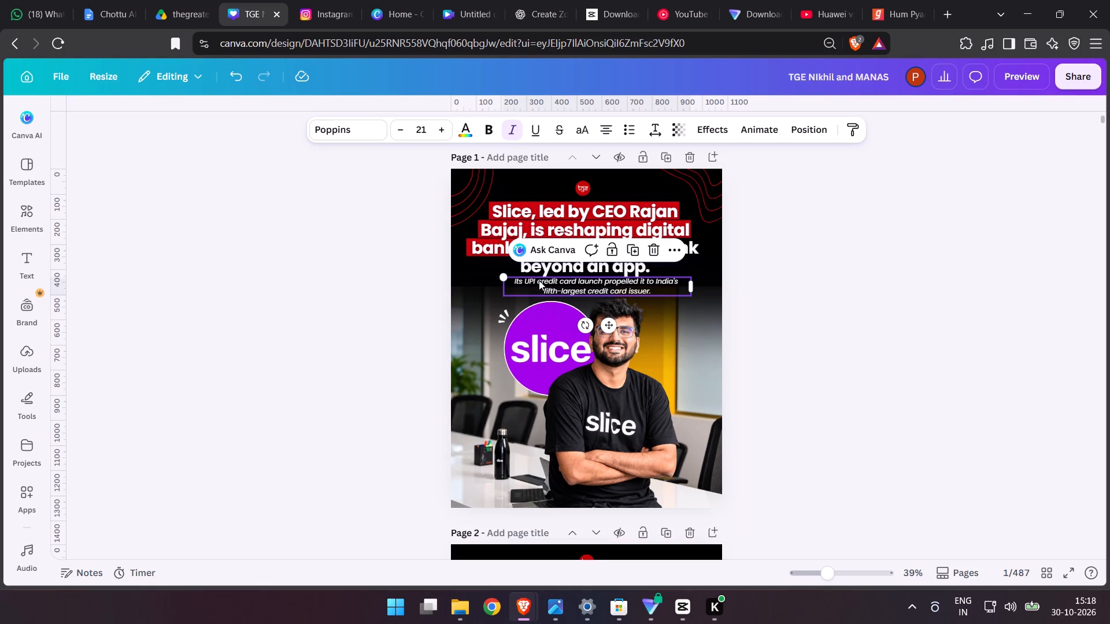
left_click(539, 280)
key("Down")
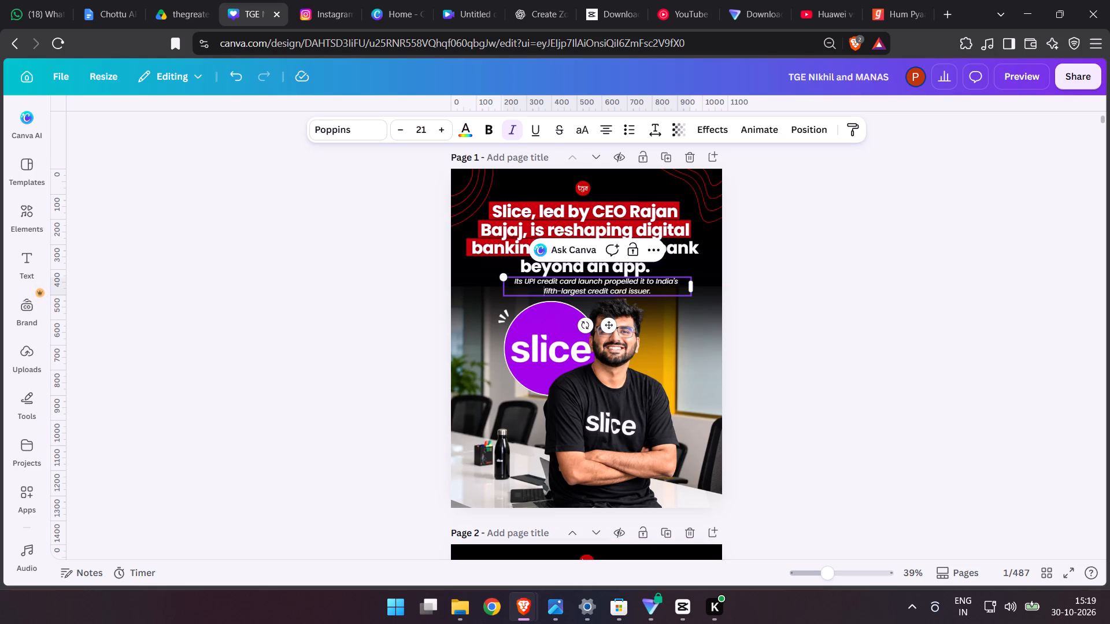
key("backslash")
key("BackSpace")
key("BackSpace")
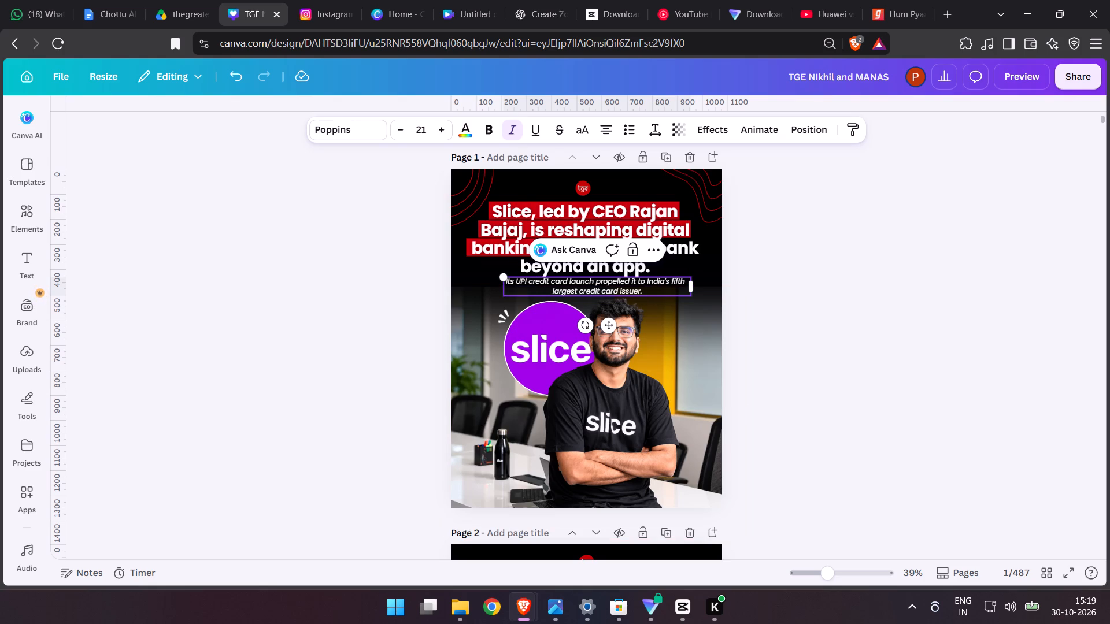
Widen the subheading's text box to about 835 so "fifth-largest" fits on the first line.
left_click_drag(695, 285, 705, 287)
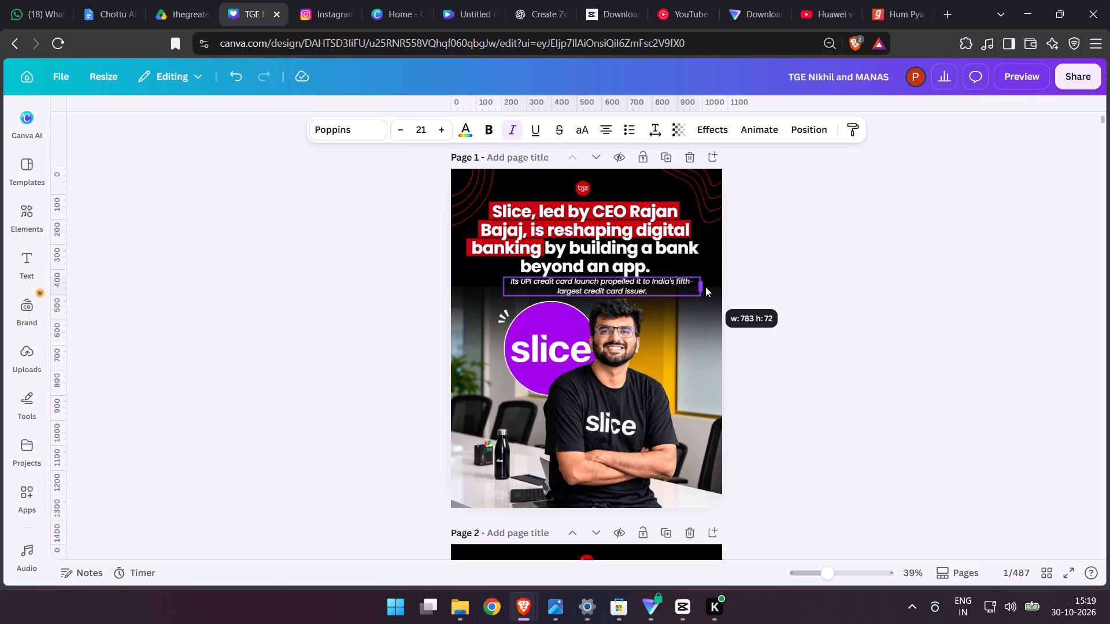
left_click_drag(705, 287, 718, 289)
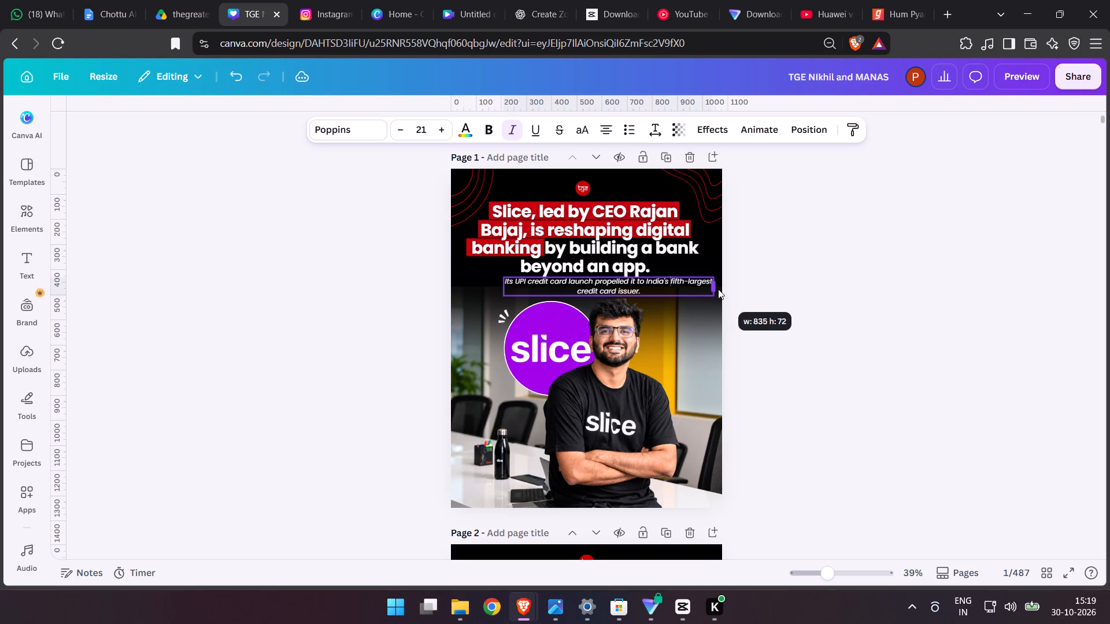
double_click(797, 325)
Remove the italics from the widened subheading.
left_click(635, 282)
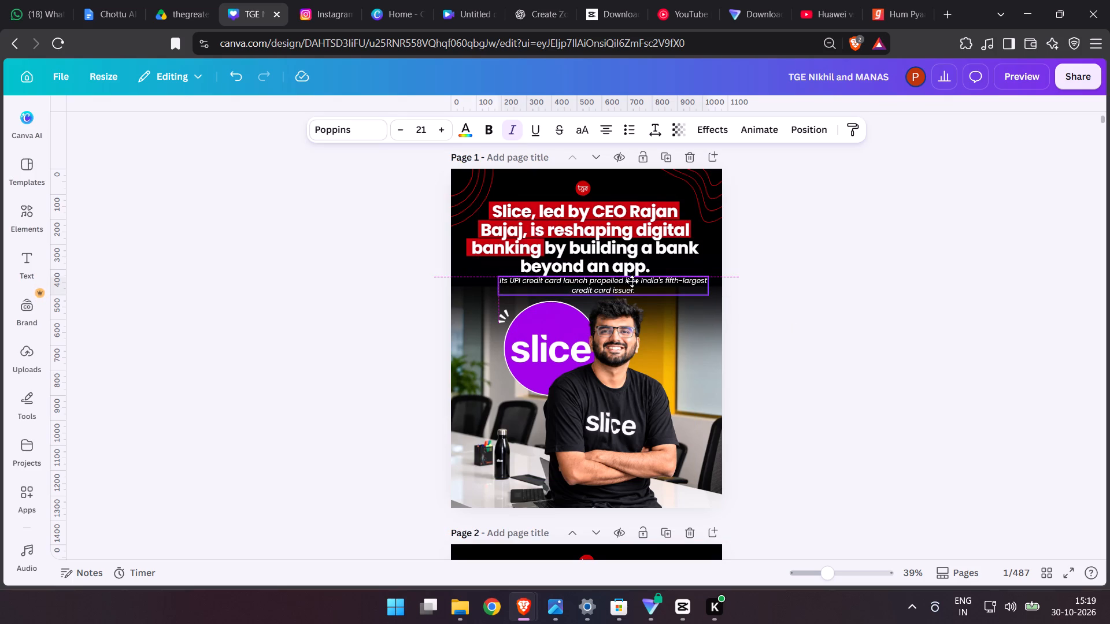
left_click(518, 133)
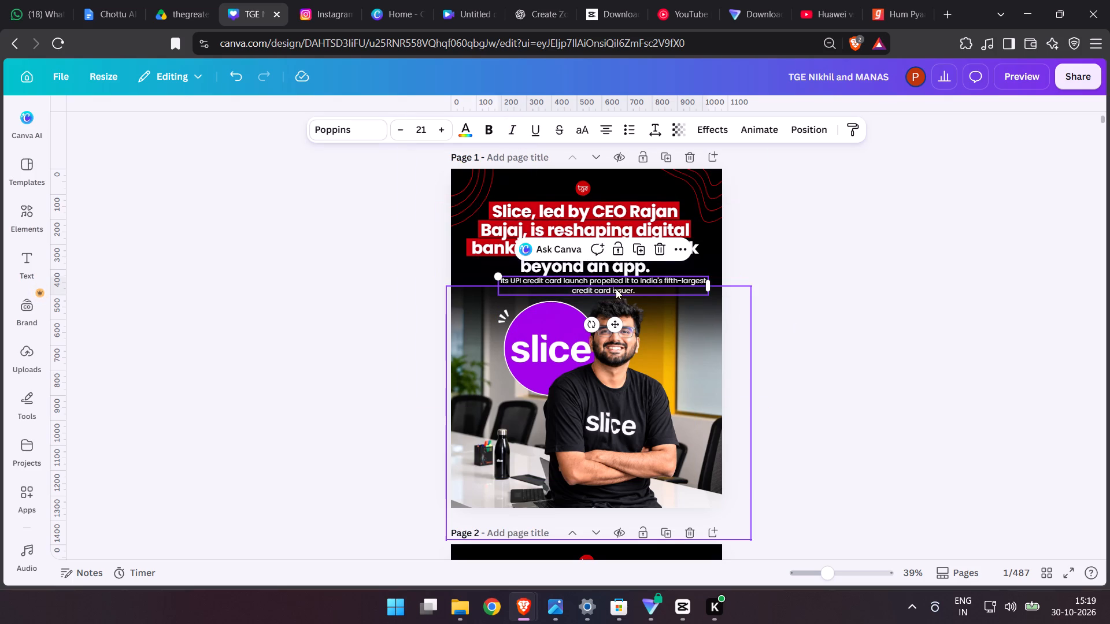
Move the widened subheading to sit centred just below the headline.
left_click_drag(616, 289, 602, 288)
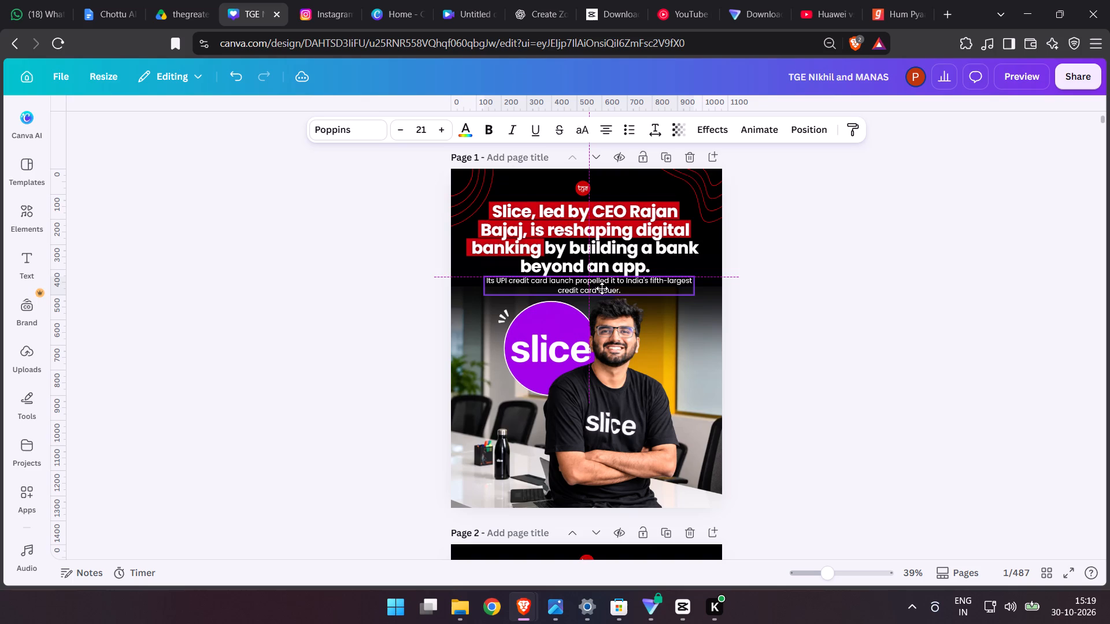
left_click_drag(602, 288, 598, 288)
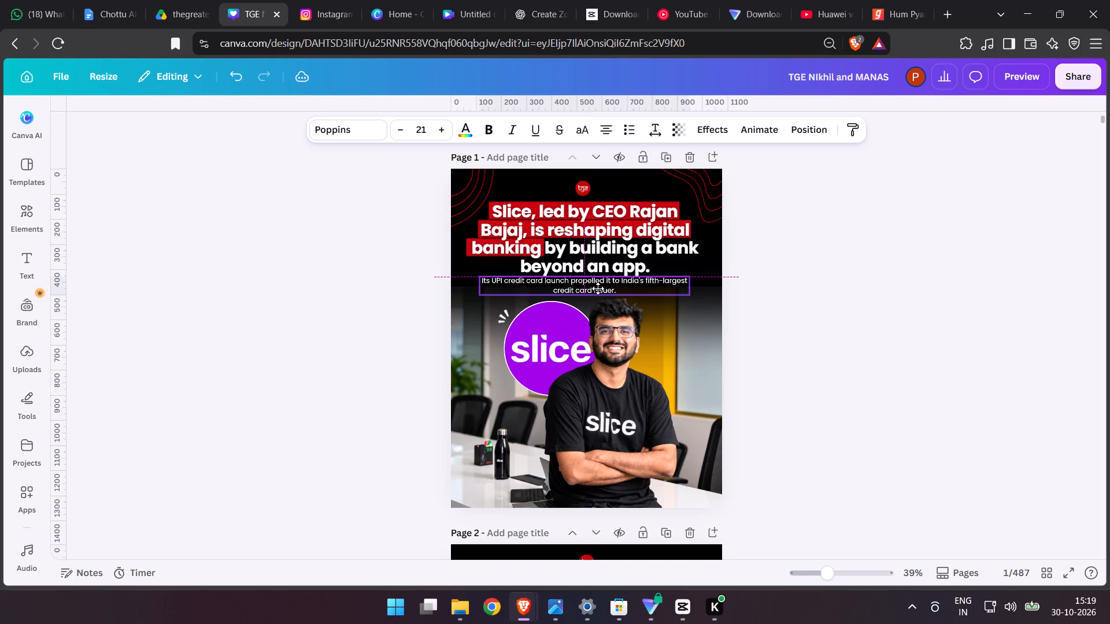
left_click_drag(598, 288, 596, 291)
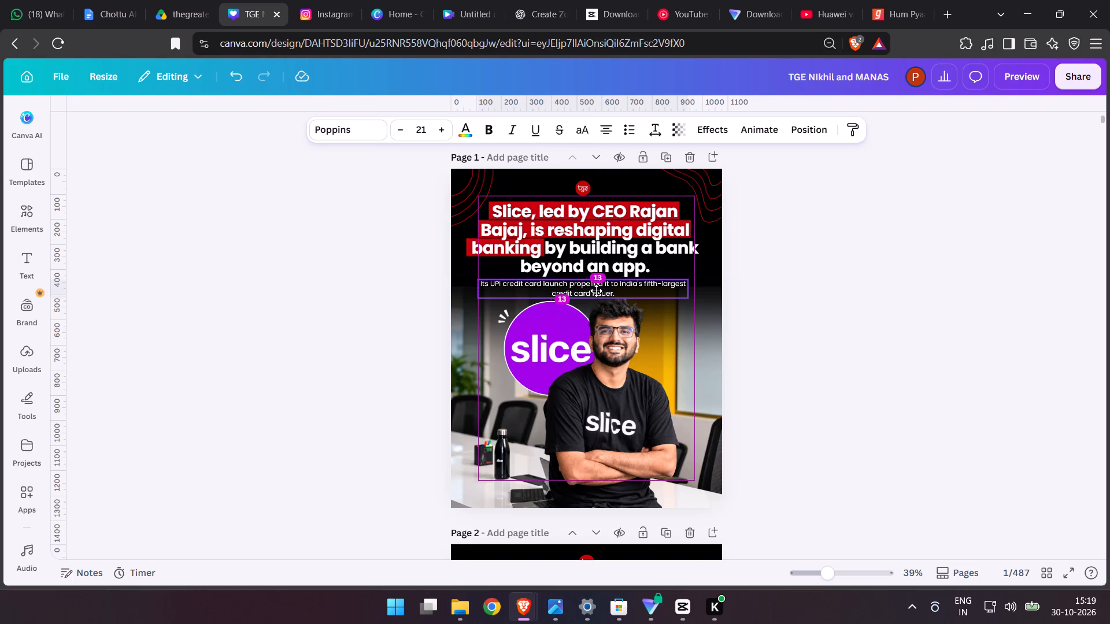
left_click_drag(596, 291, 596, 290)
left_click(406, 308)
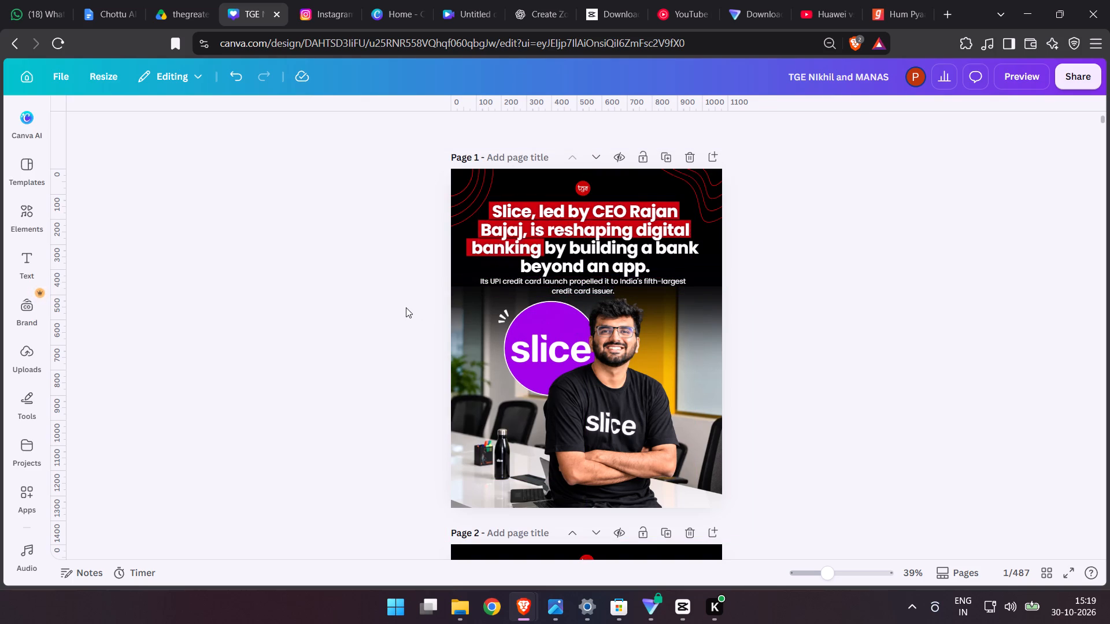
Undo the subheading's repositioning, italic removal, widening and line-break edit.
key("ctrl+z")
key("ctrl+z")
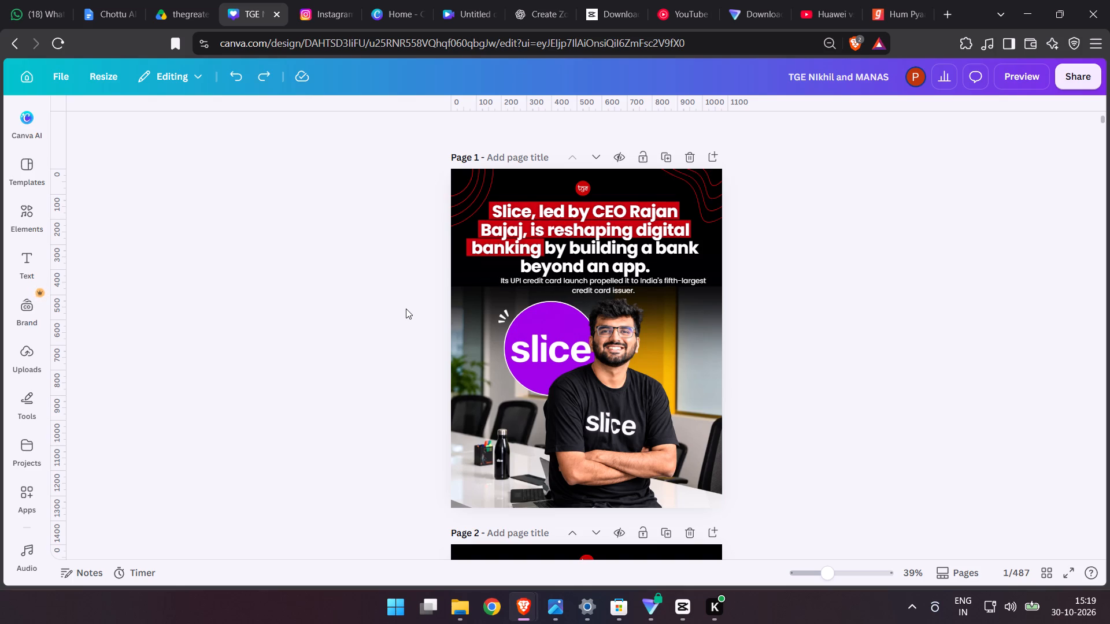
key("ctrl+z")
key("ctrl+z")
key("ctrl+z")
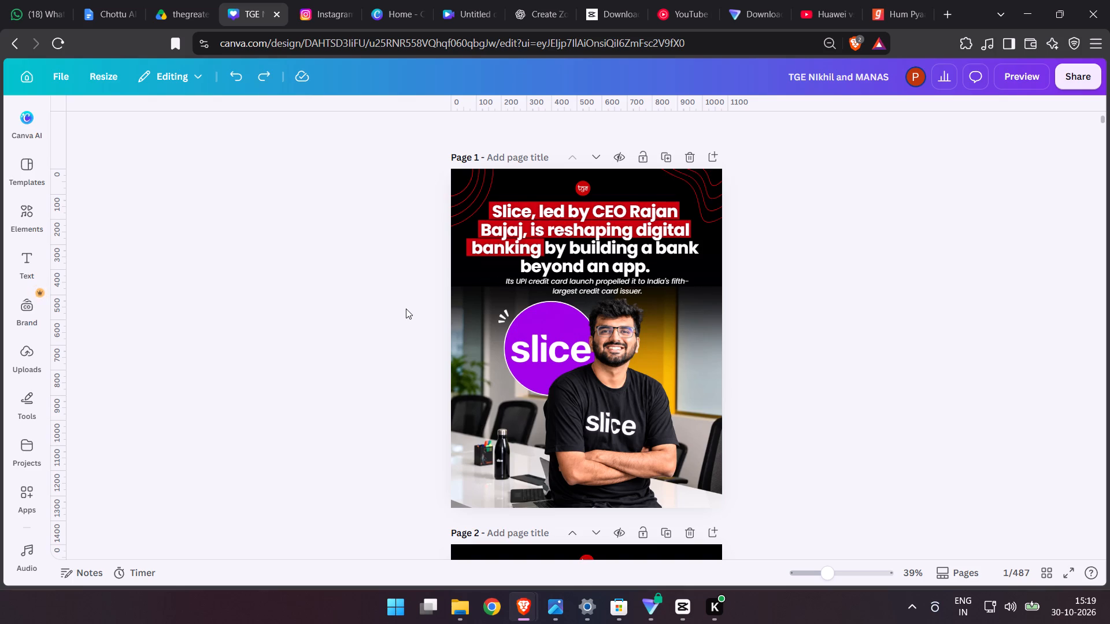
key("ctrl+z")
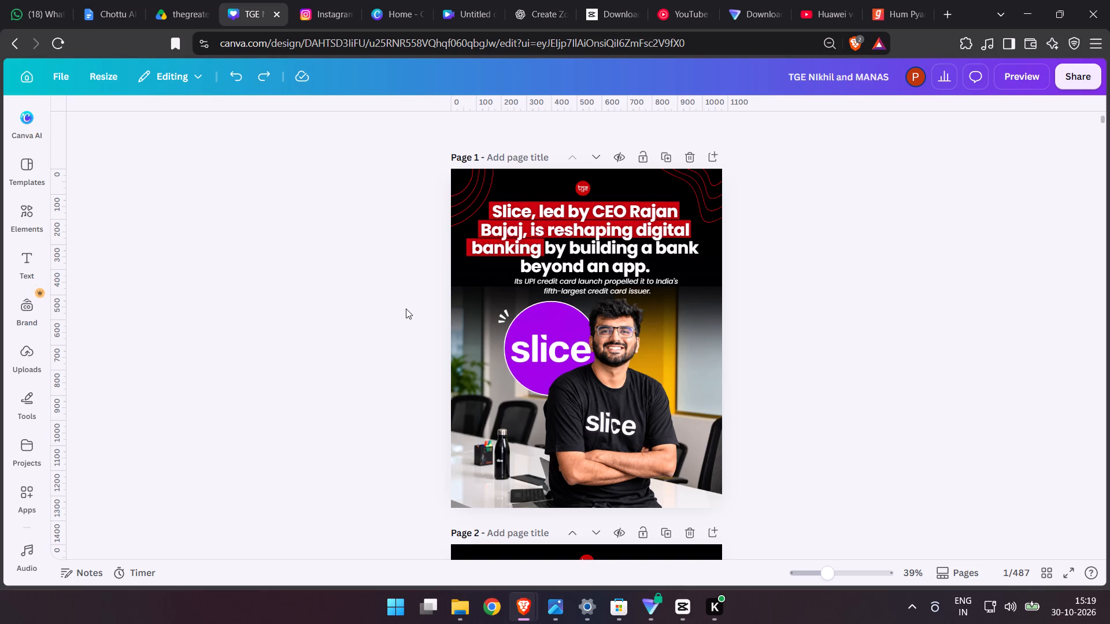
Remove the italics from the subheading.
left_click(561, 284)
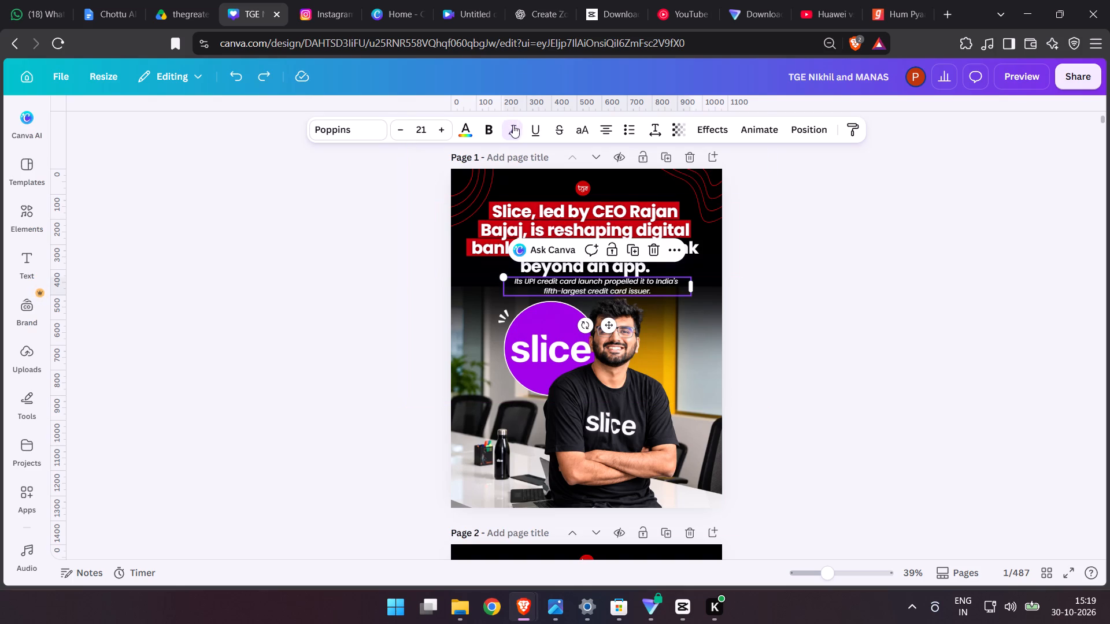
left_click(513, 125)
double_click(334, 356)
Set the subheading's font weight to Poppins Medium.
left_click(544, 280)
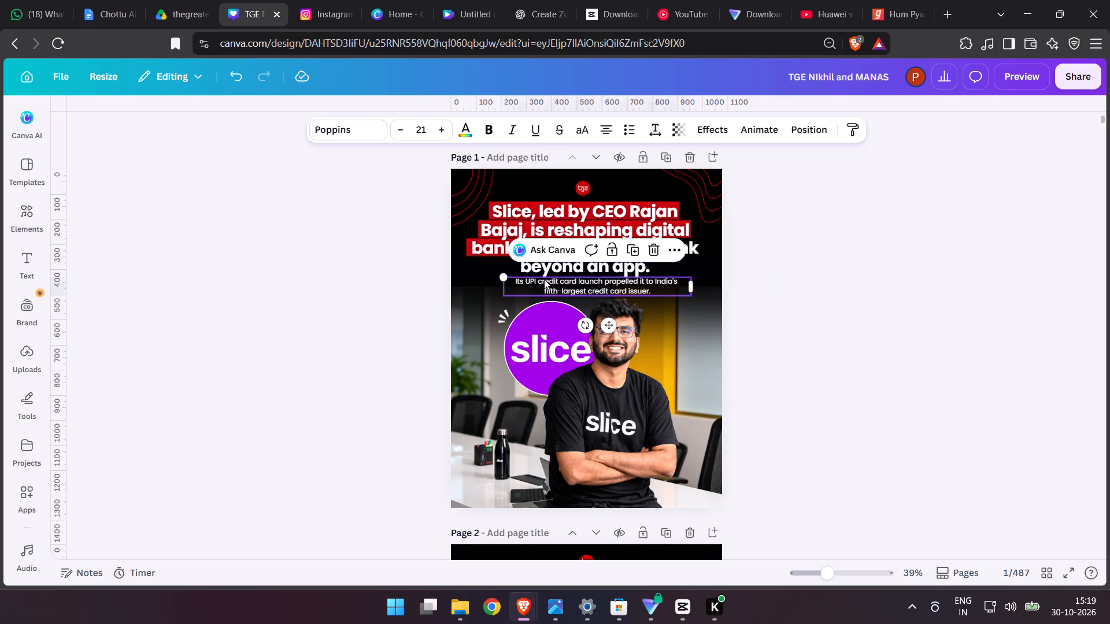
left_click(366, 131)
left_click(69, 333)
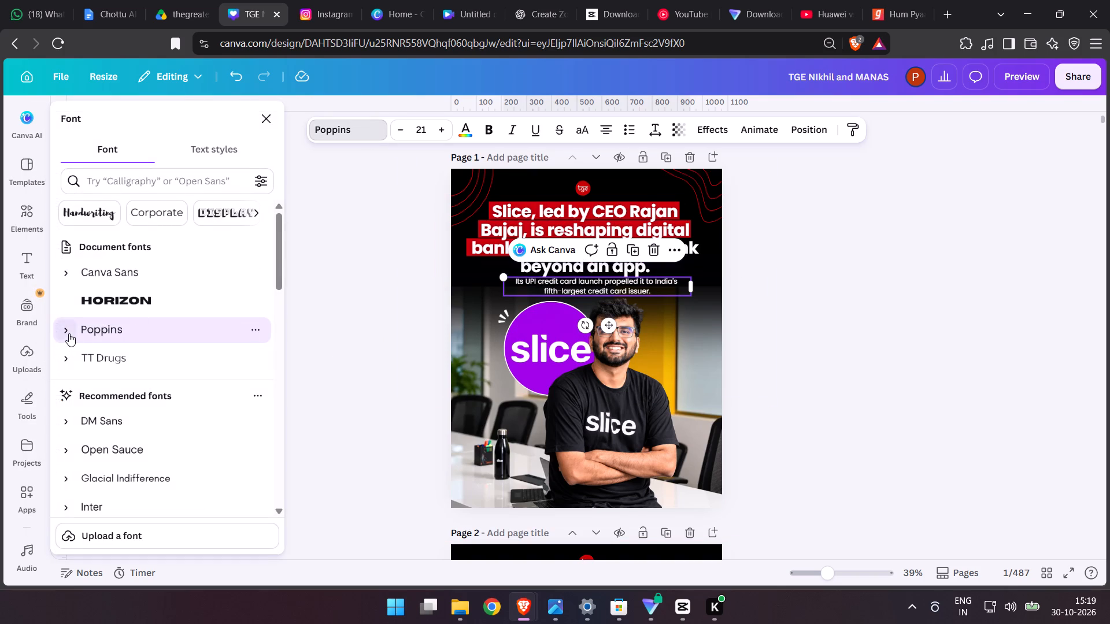
left_click(142, 464)
left_click(138, 455)
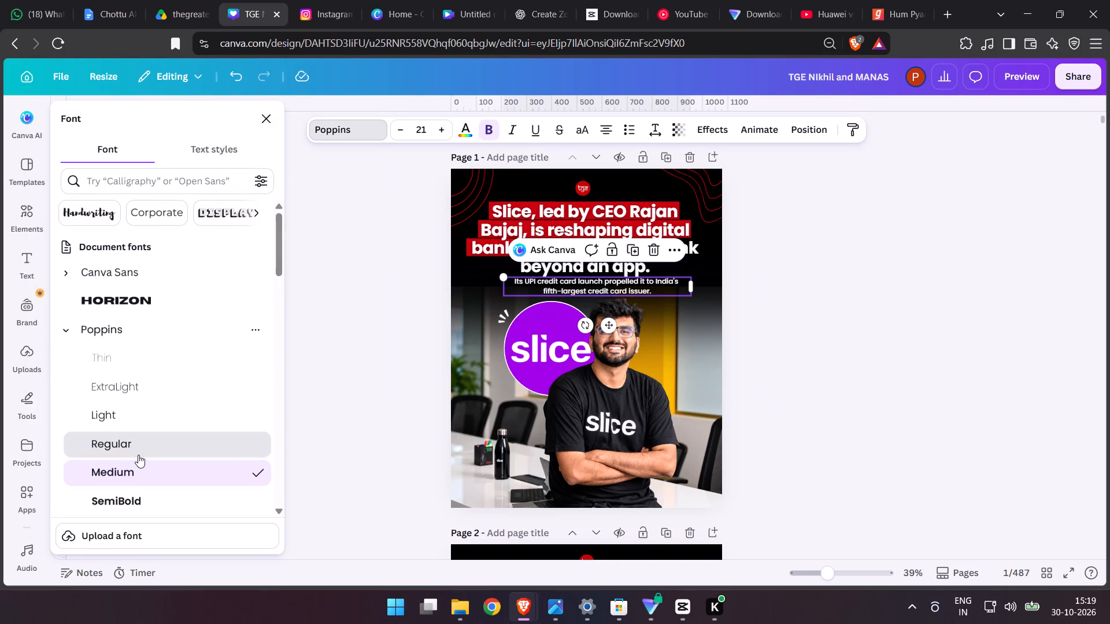
left_click(137, 478)
double_click(330, 385)
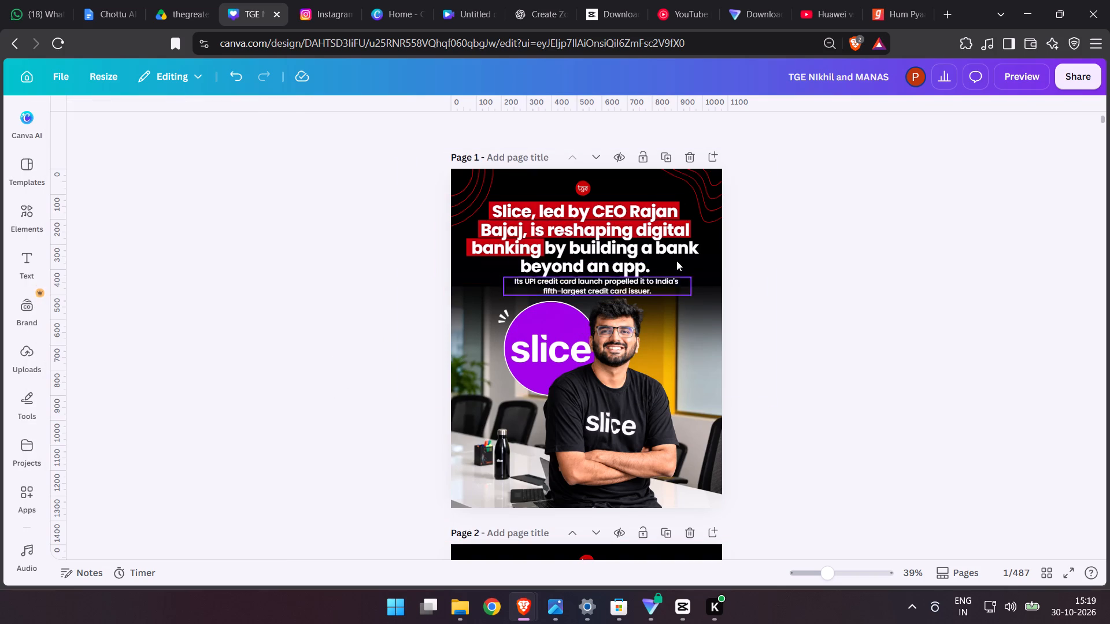
Shift the subheading slightly left so it sits centred below the headline.
left_click(599, 281)
left_click(366, 336)
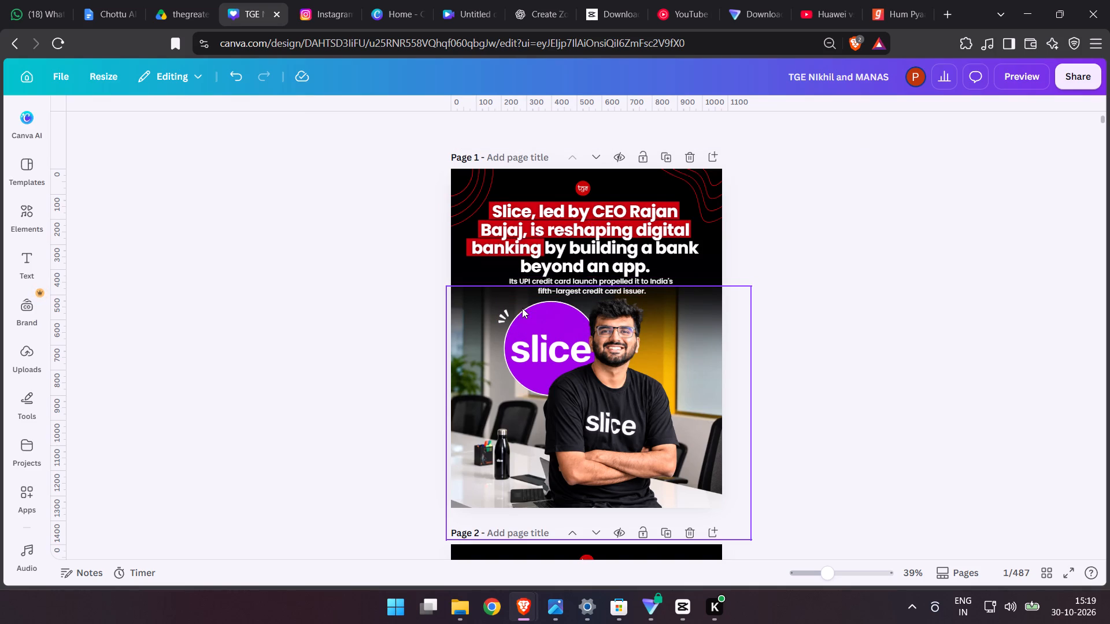
Crop the top edge of the background photo down to just below the subheading.
double_click(556, 288)
left_click(567, 277)
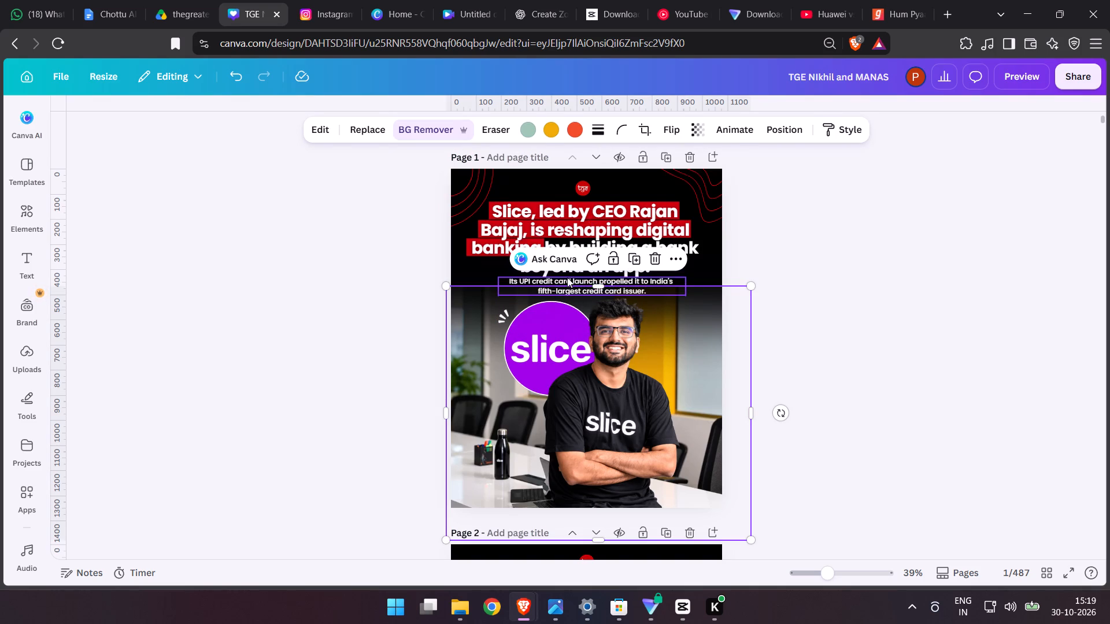
left_click(580, 344)
left_click_drag(598, 289, 602, 303)
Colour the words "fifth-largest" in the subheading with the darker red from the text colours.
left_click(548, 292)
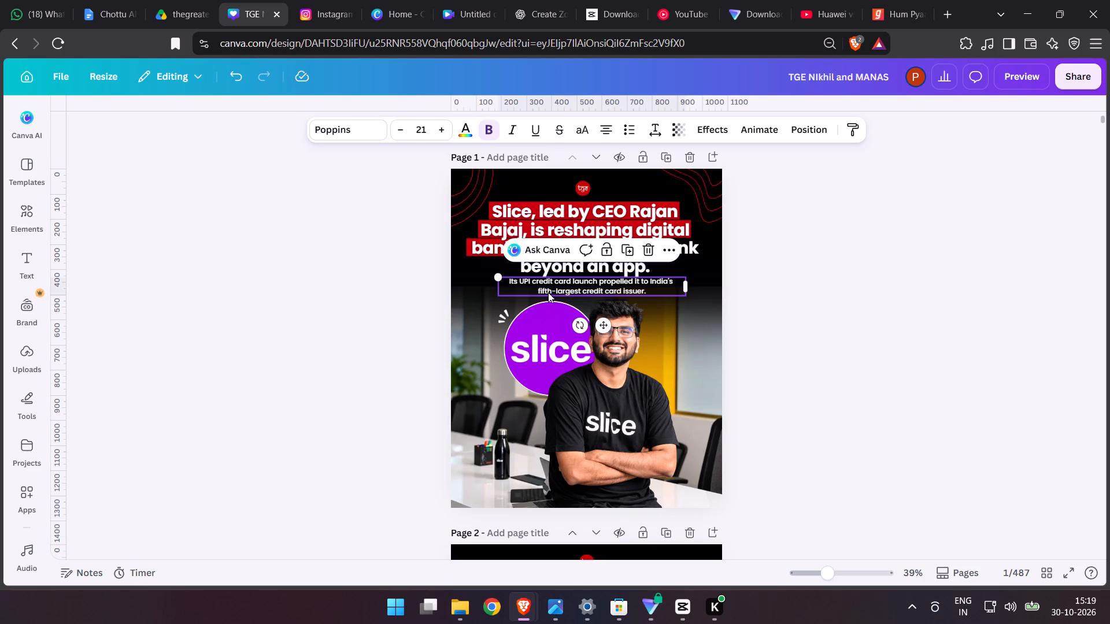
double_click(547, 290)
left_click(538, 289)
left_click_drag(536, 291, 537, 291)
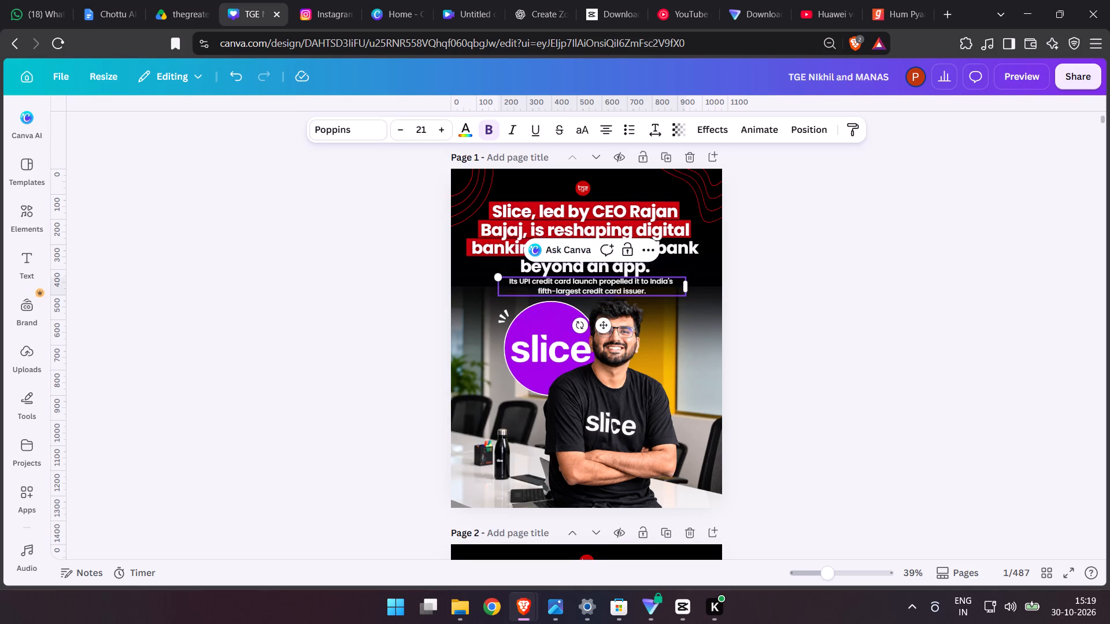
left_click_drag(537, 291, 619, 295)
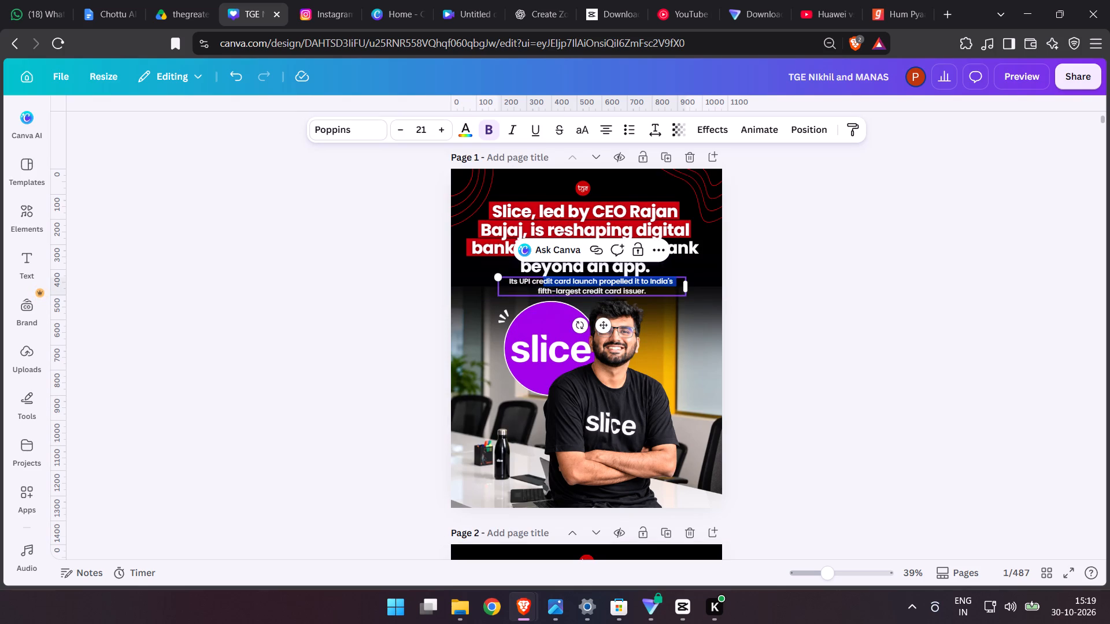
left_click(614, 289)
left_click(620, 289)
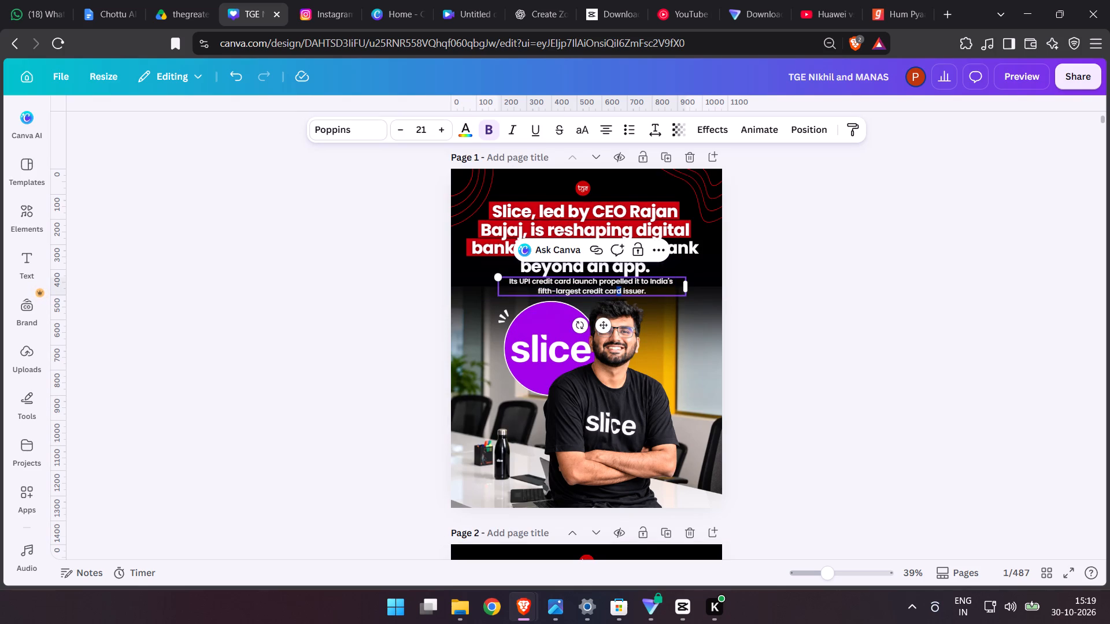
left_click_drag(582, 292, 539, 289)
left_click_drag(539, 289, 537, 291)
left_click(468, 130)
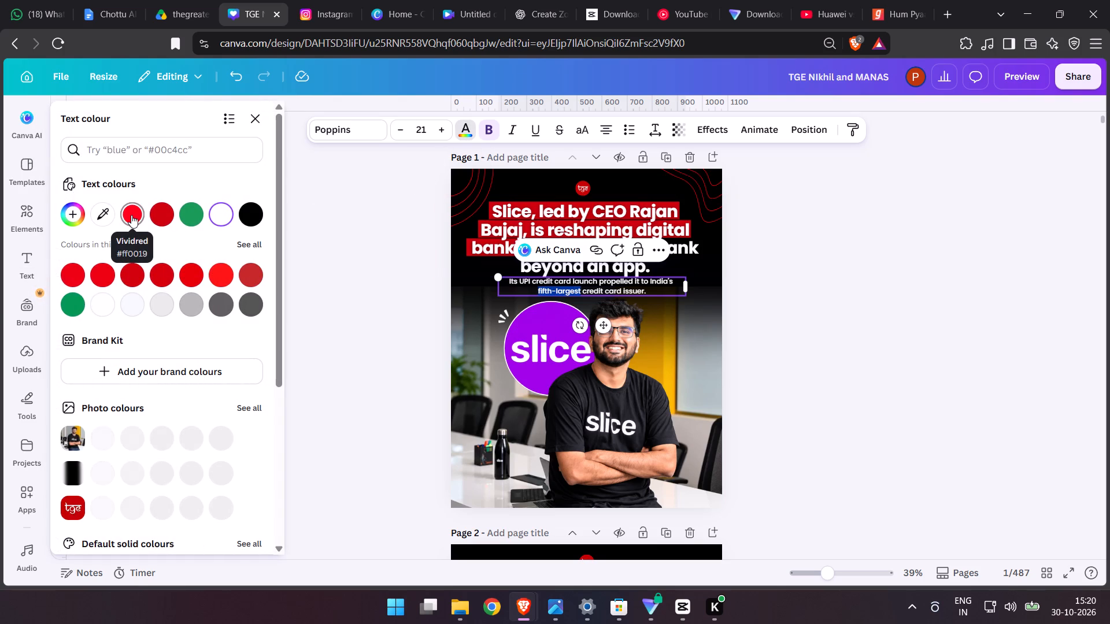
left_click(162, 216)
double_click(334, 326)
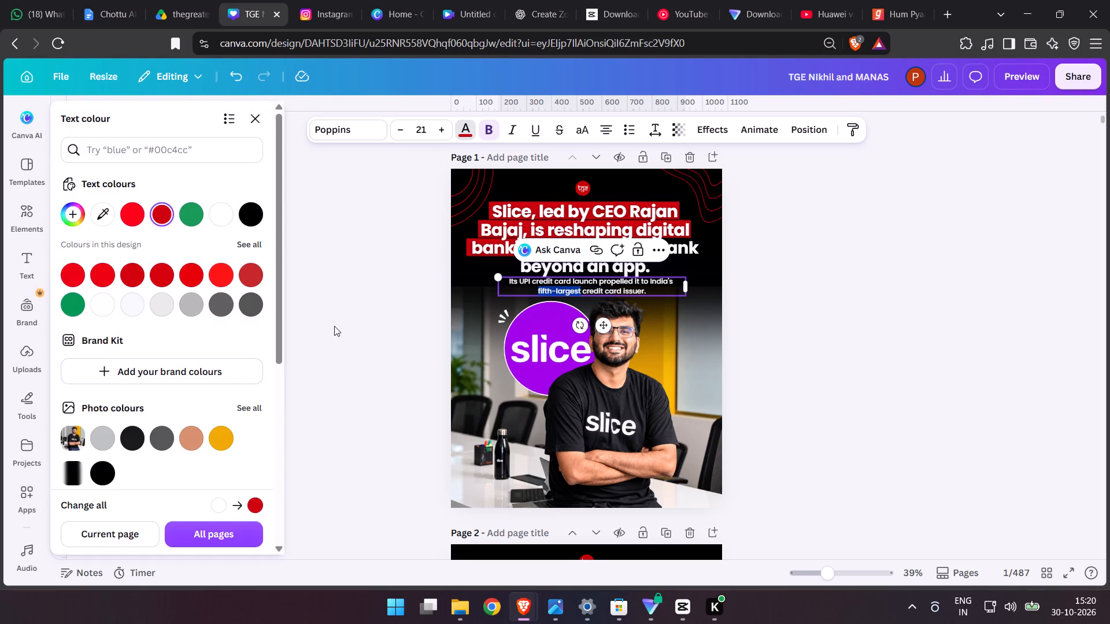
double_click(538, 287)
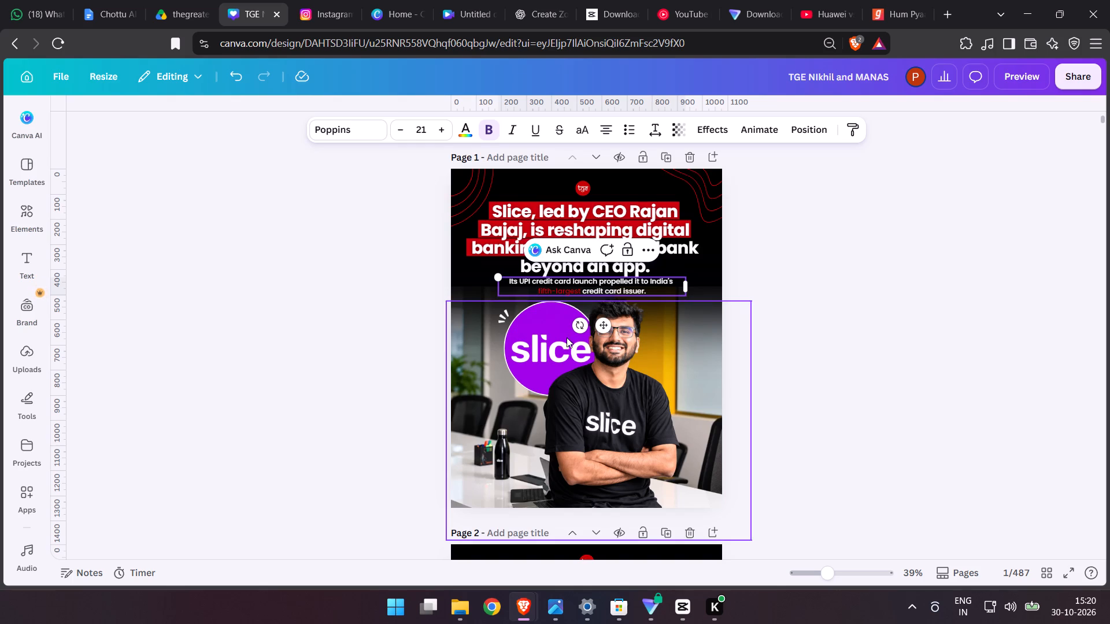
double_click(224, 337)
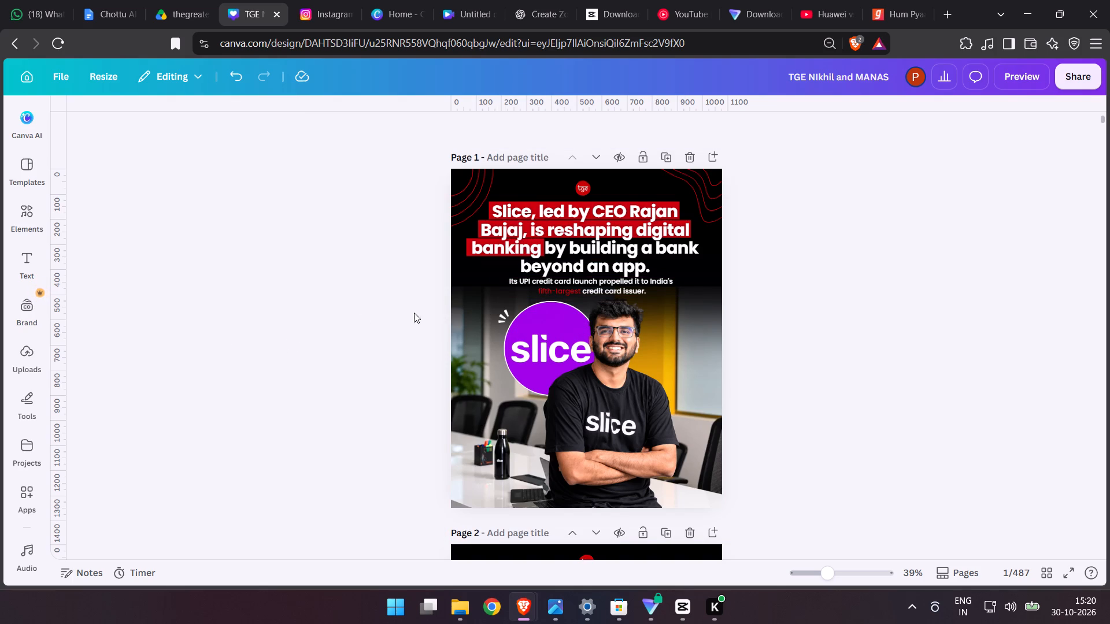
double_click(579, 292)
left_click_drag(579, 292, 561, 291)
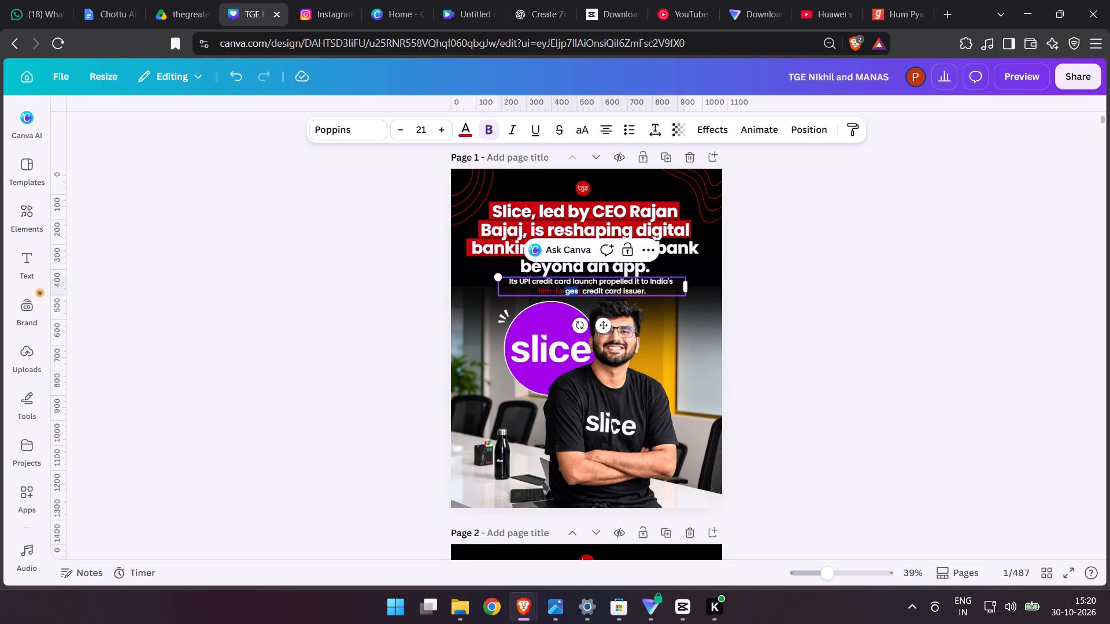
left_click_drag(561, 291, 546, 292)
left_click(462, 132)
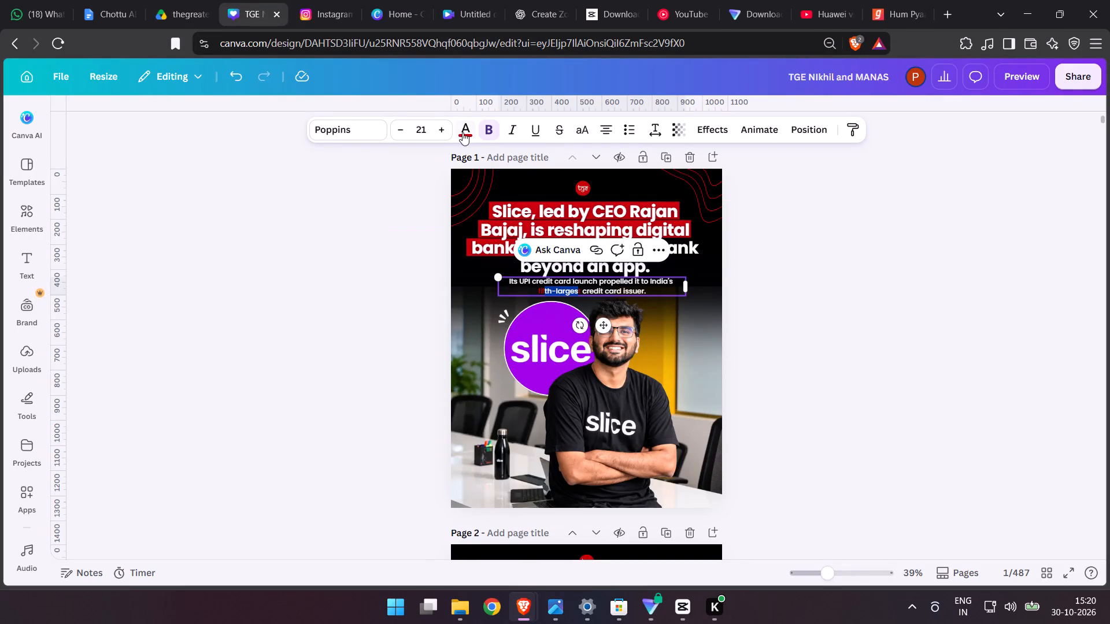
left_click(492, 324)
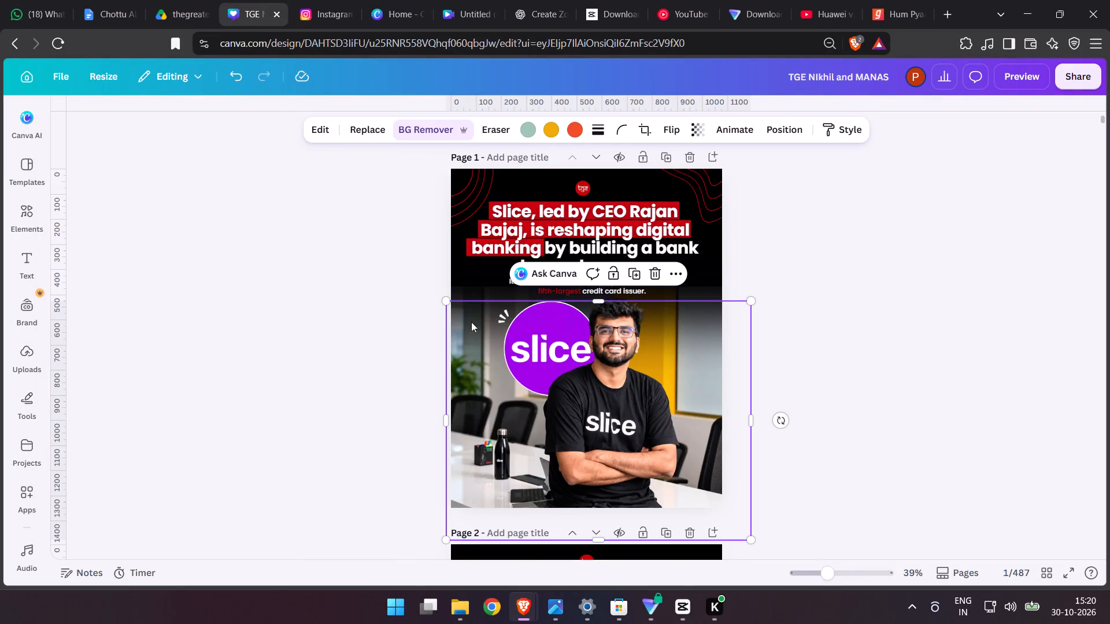
Set the colour of the words "fifth-largest" in the subheading to vivid red #ff0019.
left_click(555, 297)
left_click(564, 290)
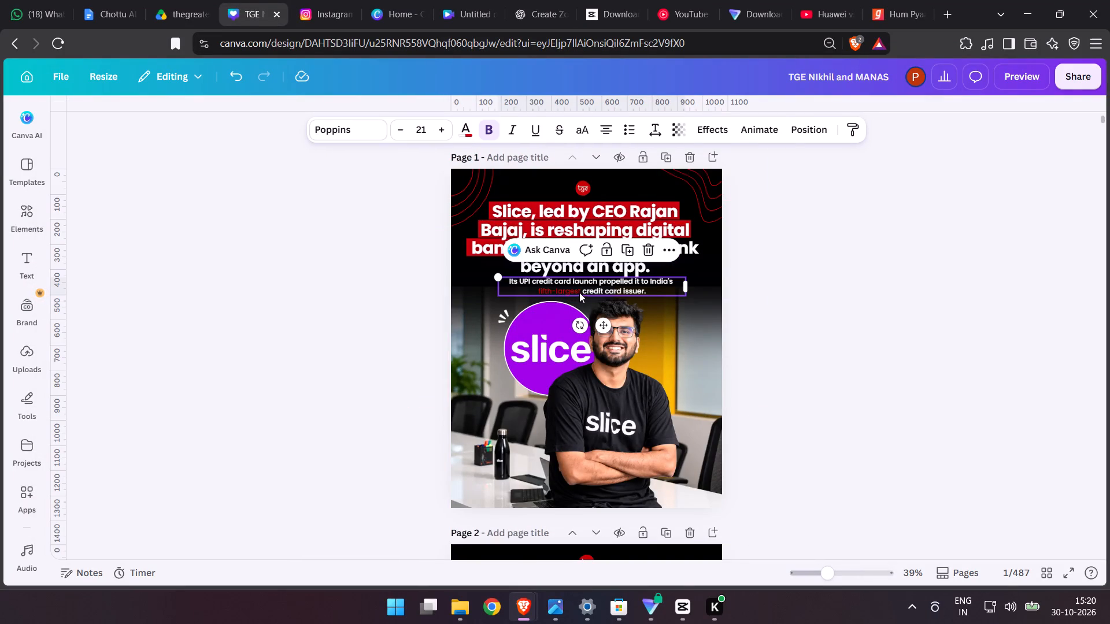
double_click(579, 292)
left_click(578, 291)
left_click_drag(580, 291, 541, 292)
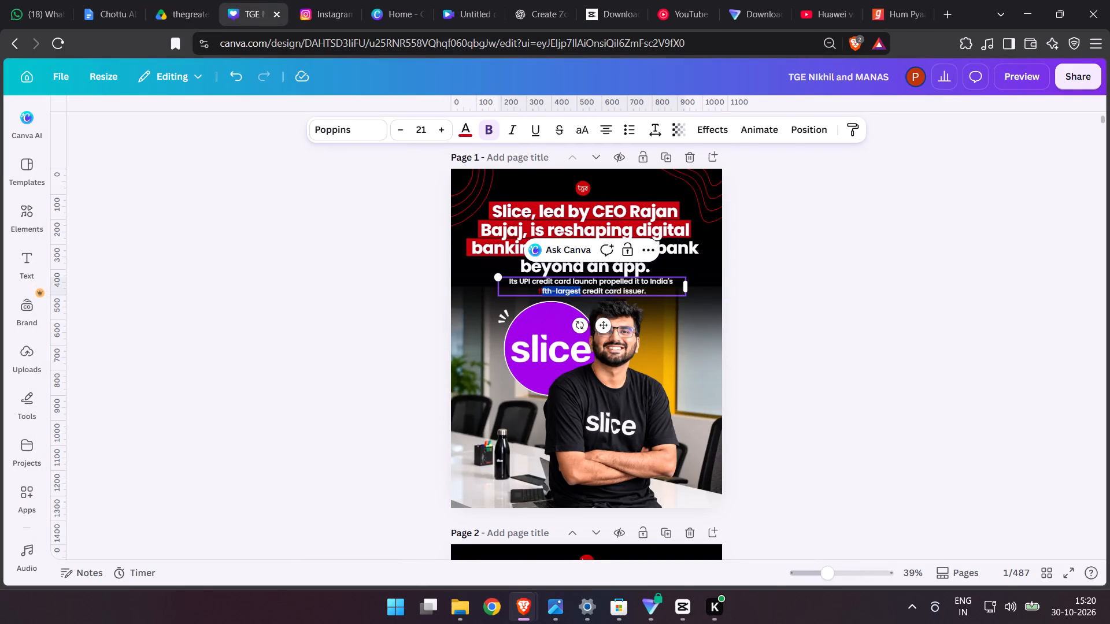
left_click_drag(541, 292, 538, 290)
left_click(465, 131)
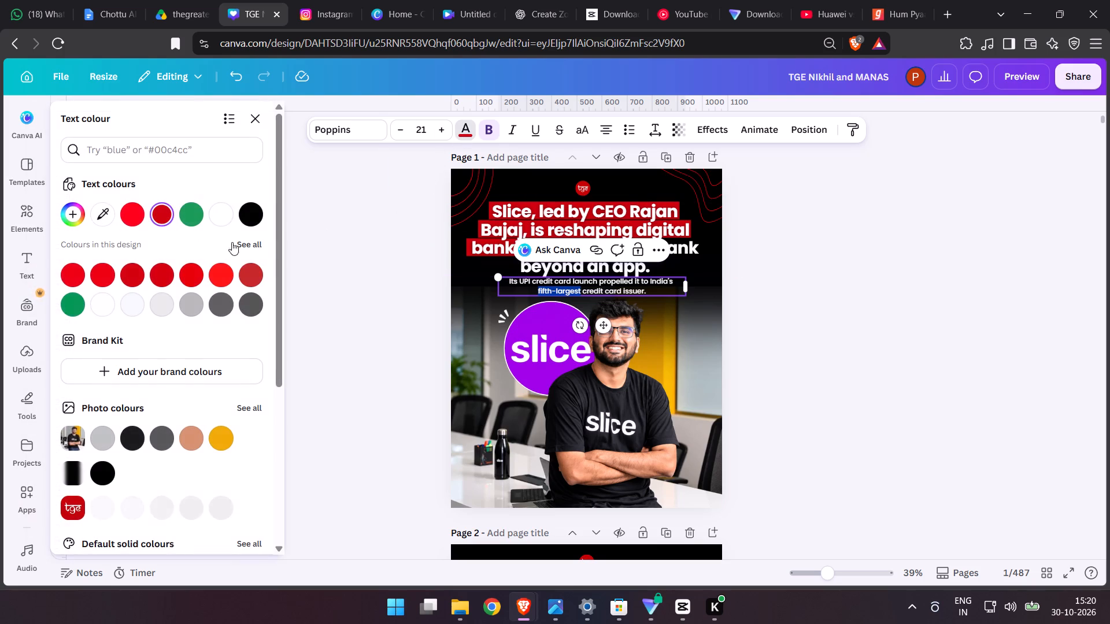
left_click(129, 218)
double_click(373, 399)
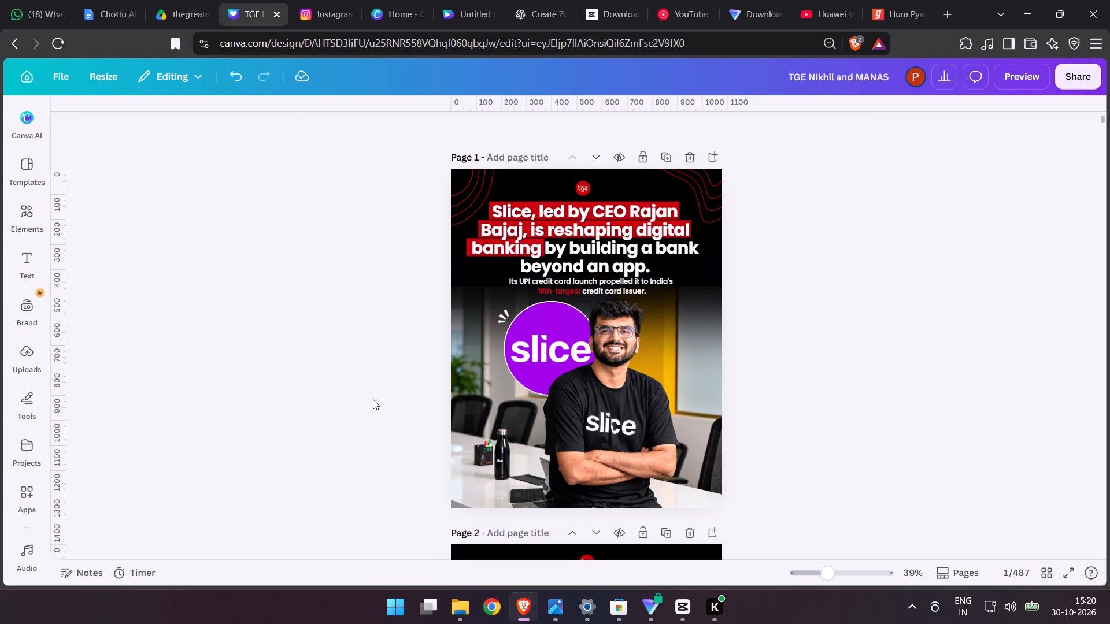
Set the subheading's first line, "Its UPI credit card launch propelled it to India's", to Poppins Regular.
left_click(633, 287)
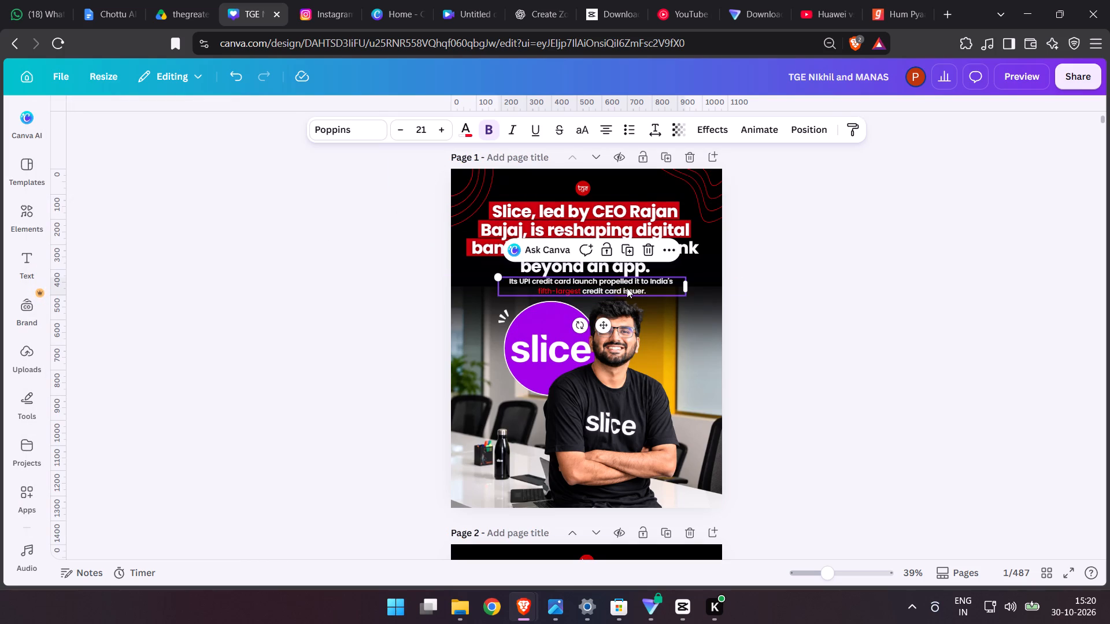
double_click(557, 280)
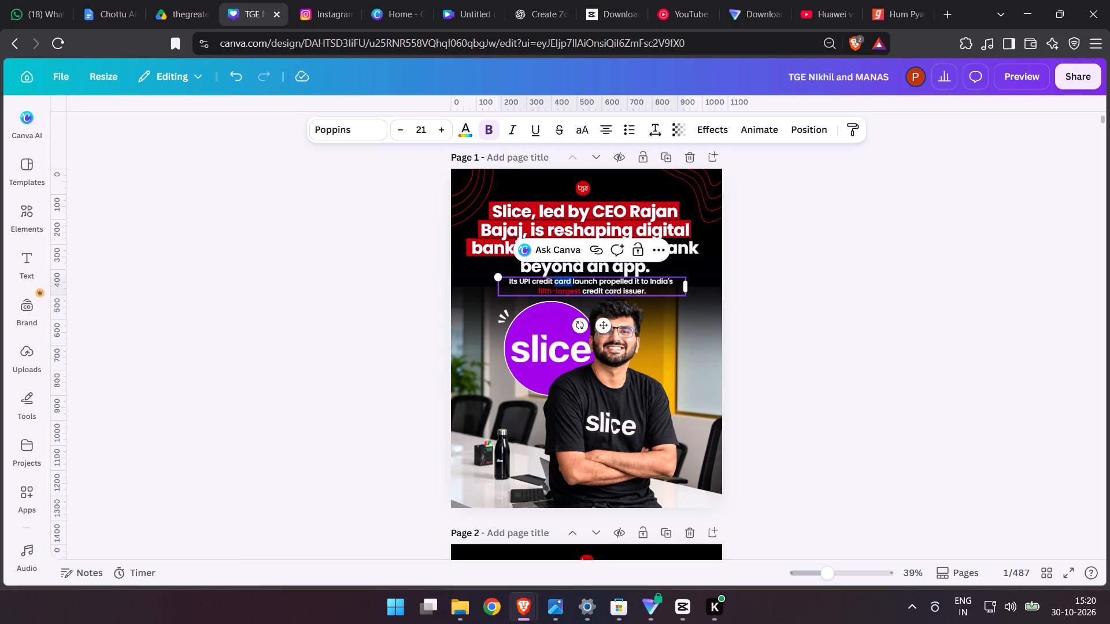
left_click_drag(508, 279, 675, 283)
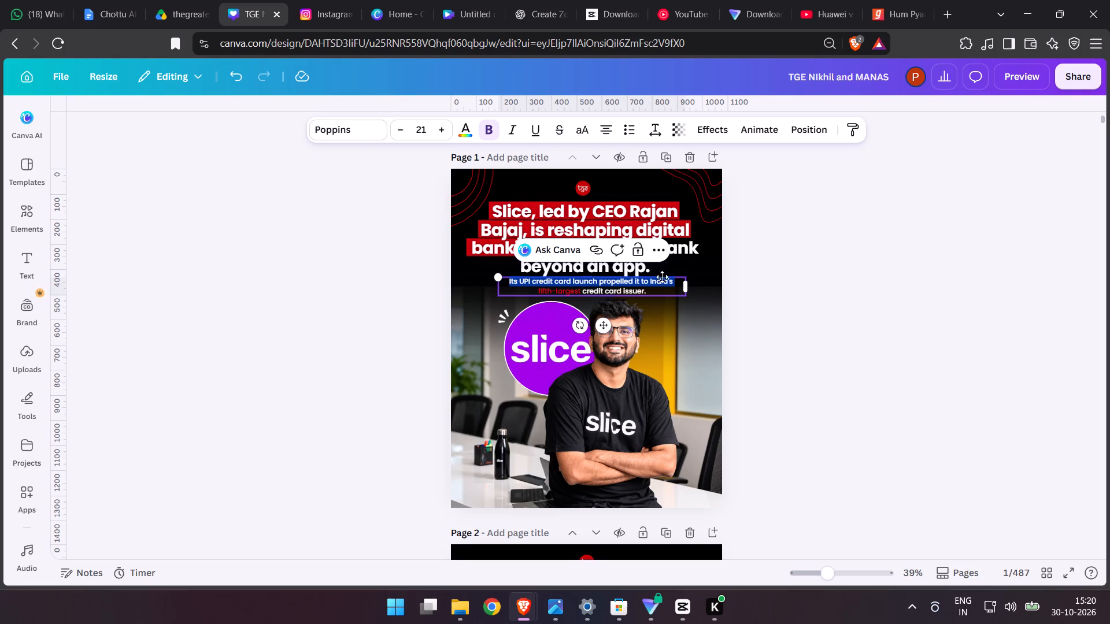
left_click(350, 132)
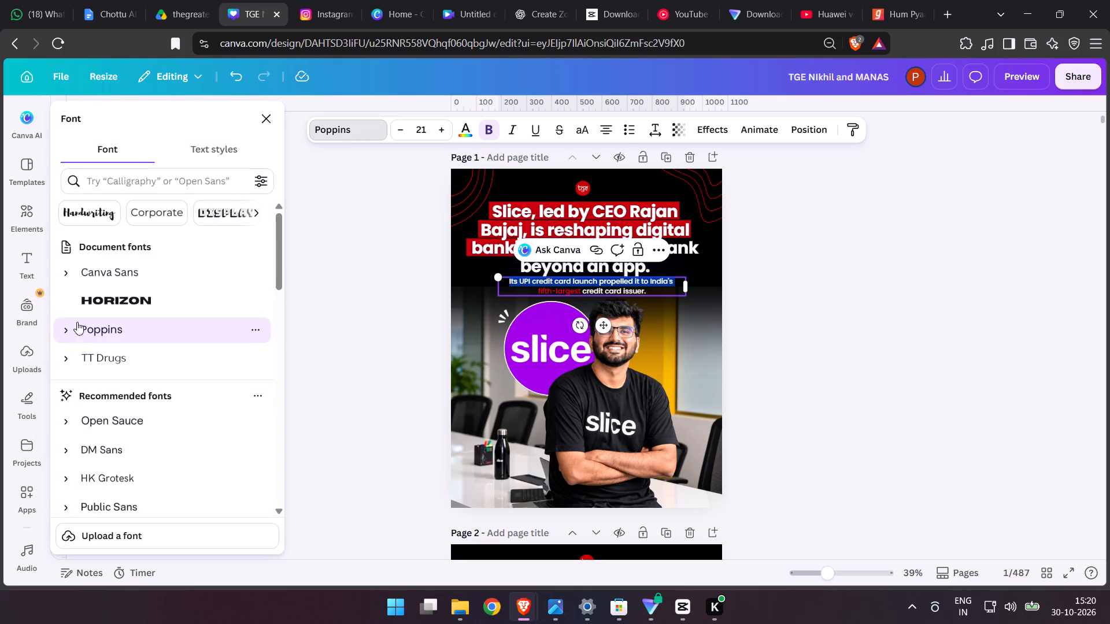
left_click(61, 328)
left_click(150, 450)
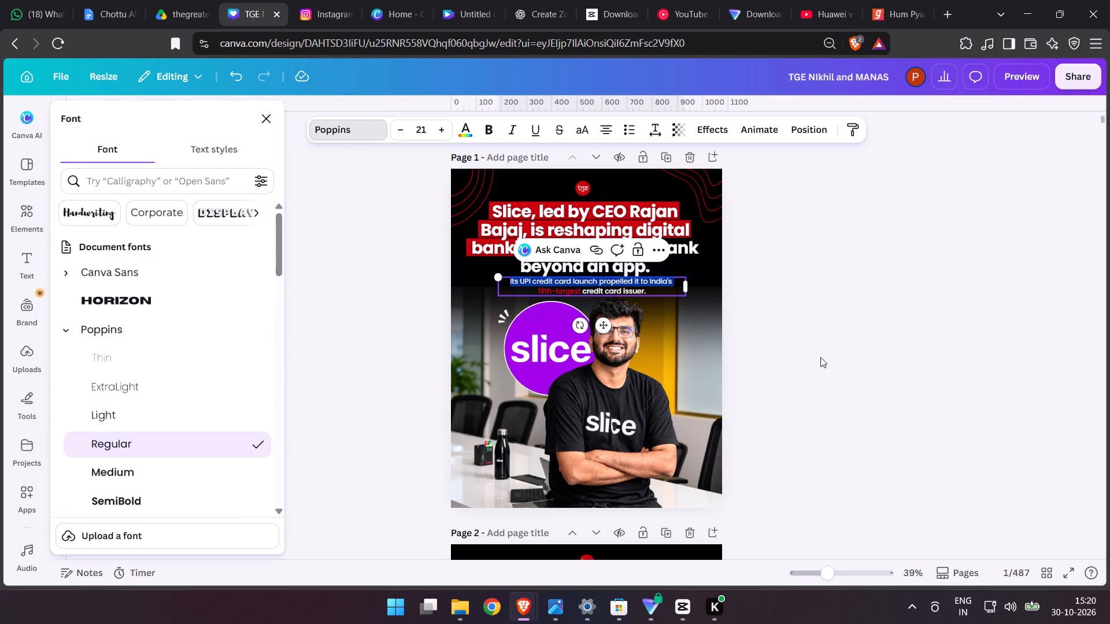
double_click(886, 337)
Set the red words "fifth-largest" in the subheading to Poppins SemiBold.
double_click(553, 289)
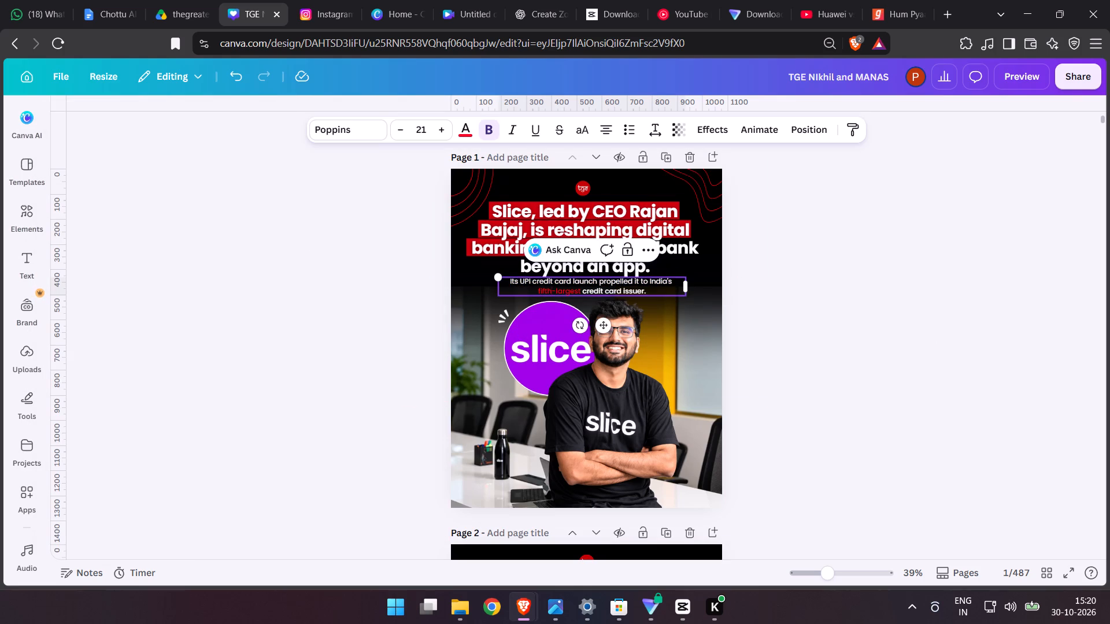
left_click_drag(580, 291, 533, 289)
left_click(338, 121)
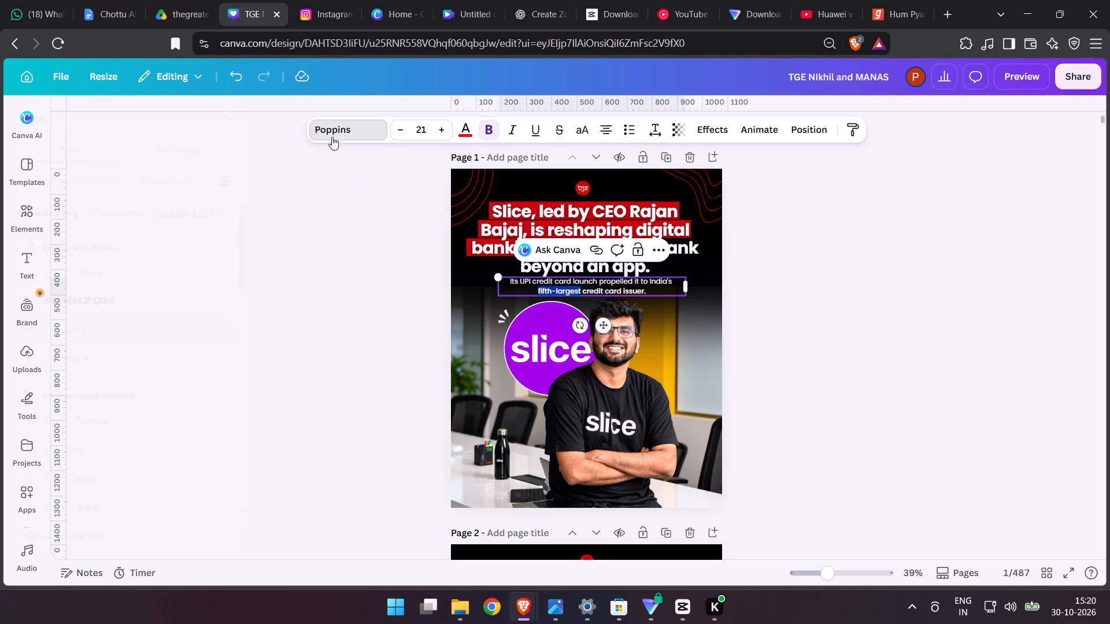
left_click(64, 332)
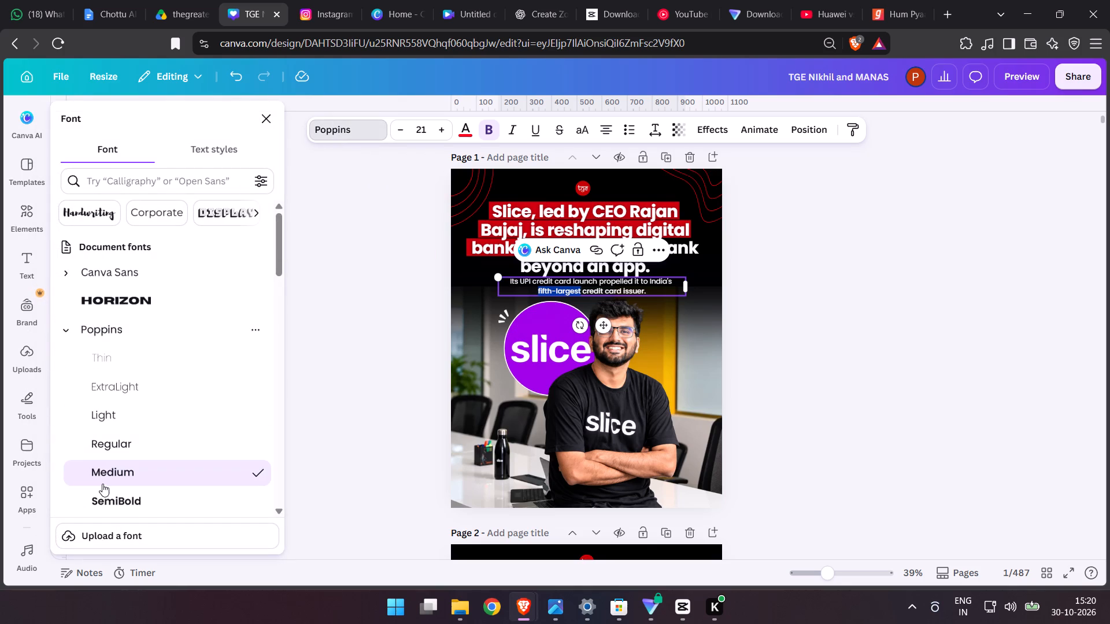
left_click(106, 496)
double_click(905, 353)
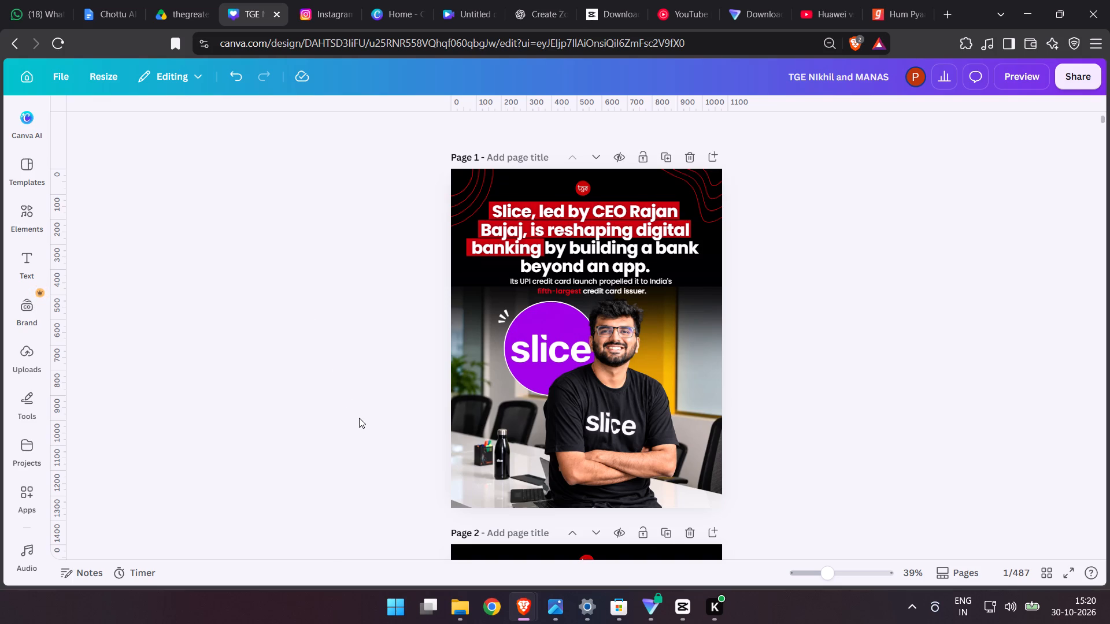
Shift the subheading slightly left to line it up with the headline's centre.
left_click(575, 286)
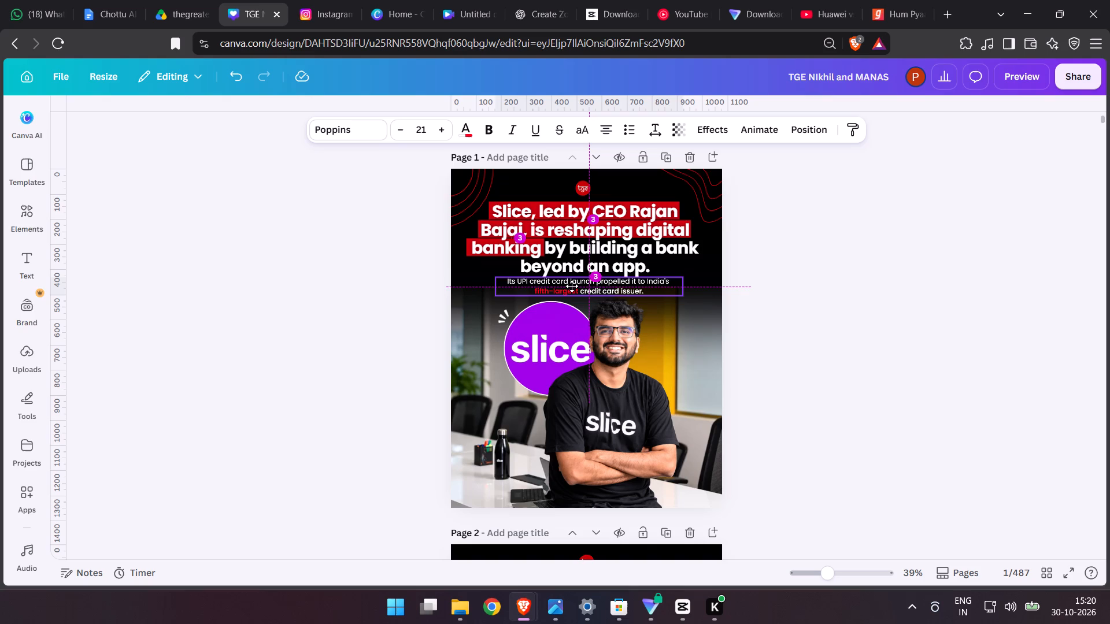
double_click(388, 361)
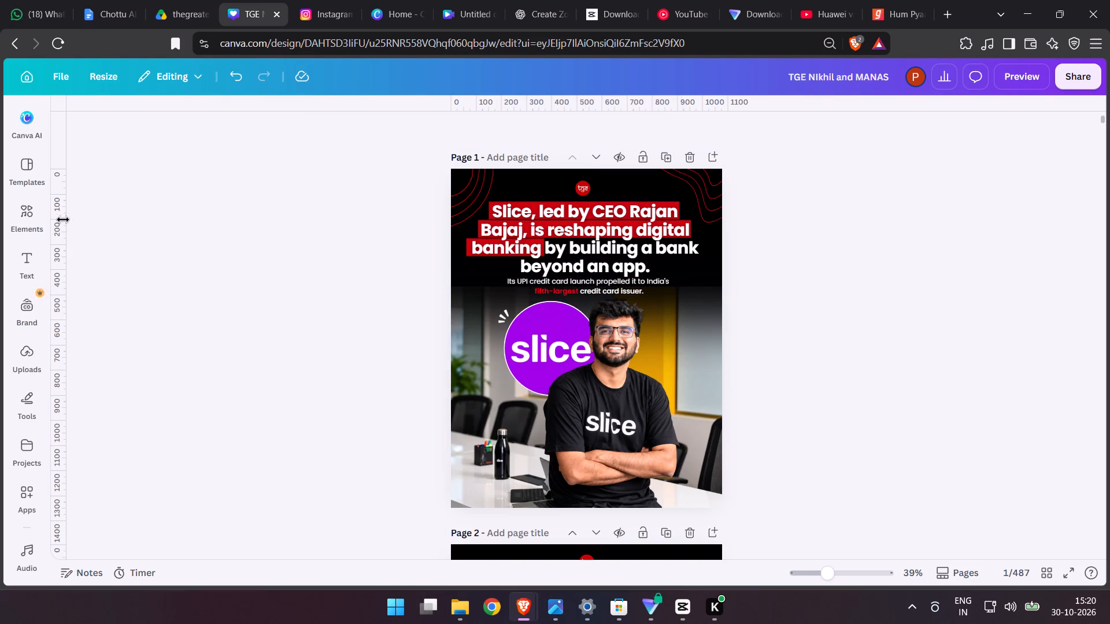
Search the elements for "dotted arrow" and add the looping dashed arrow graphic to page 1.
left_click(35, 209)
left_click(165, 131)
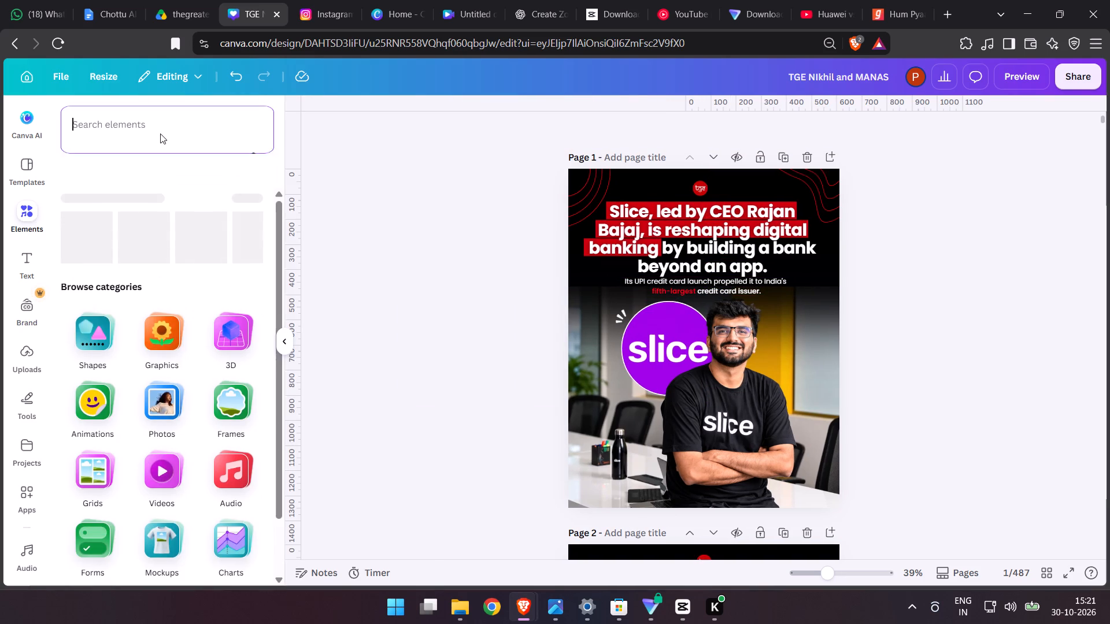
type("dotted")
key("space")
type("arrow")
key("space")
key("Return")
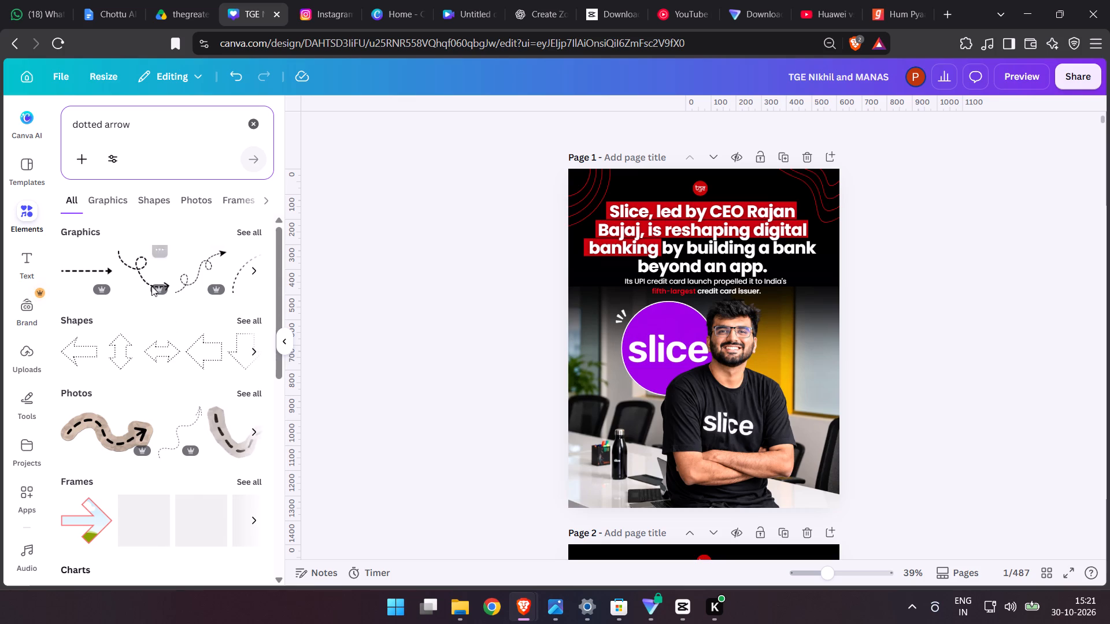
left_click(135, 278)
Flip the dashed arrow horizontally, rotate it so its head points up, shrink it and place it just below the purple slice logo.
left_click(704, 127)
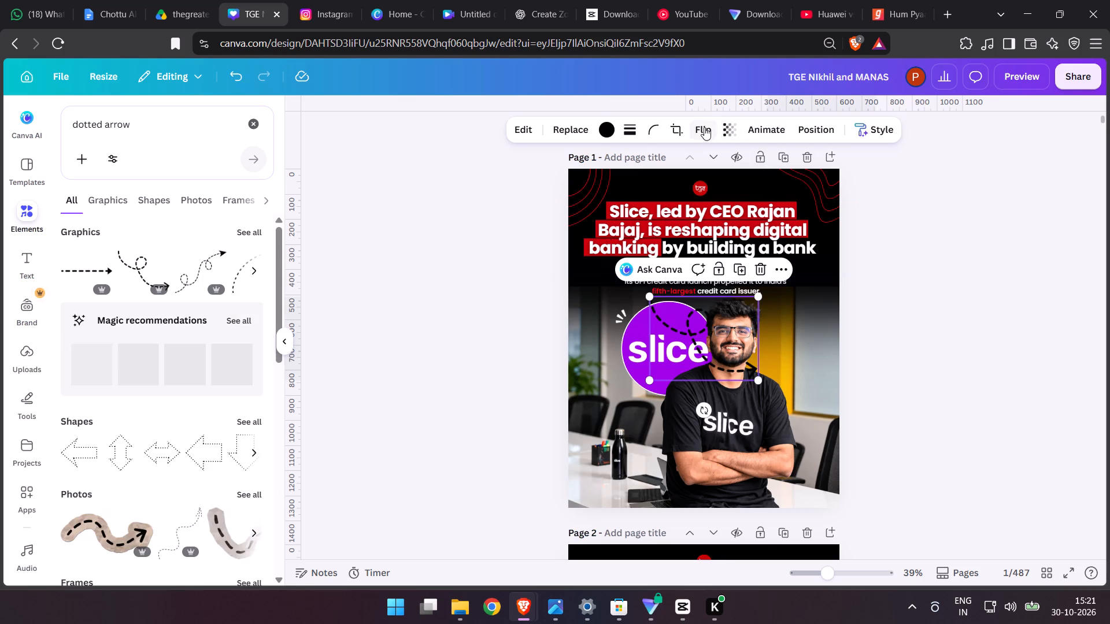
left_click(726, 167)
left_click_drag(705, 406, 691, 395)
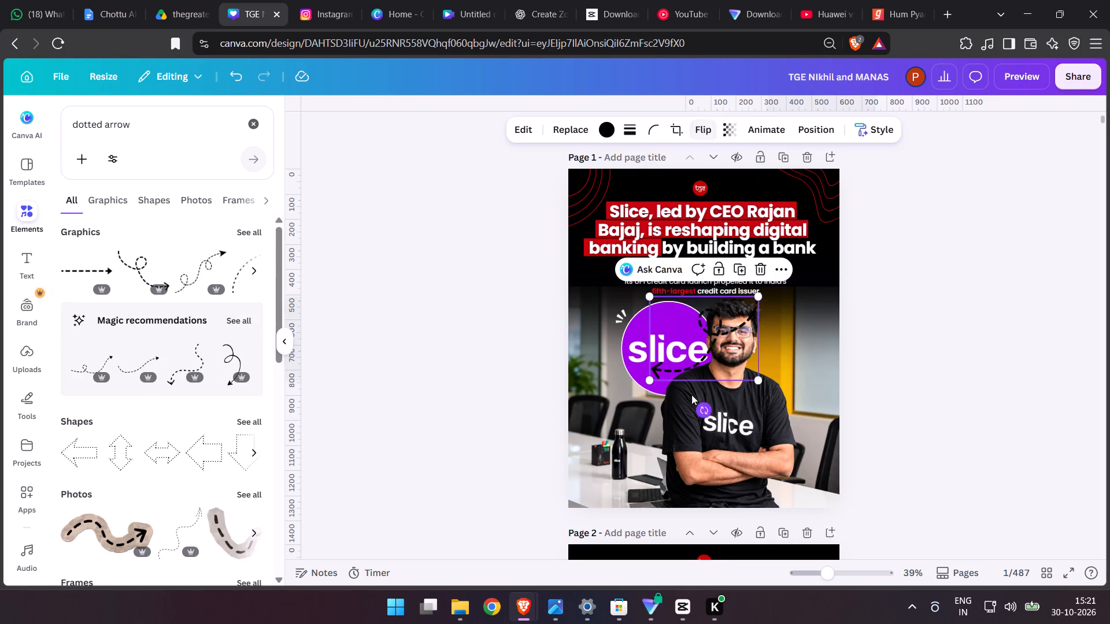
left_click_drag(691, 395, 656, 330)
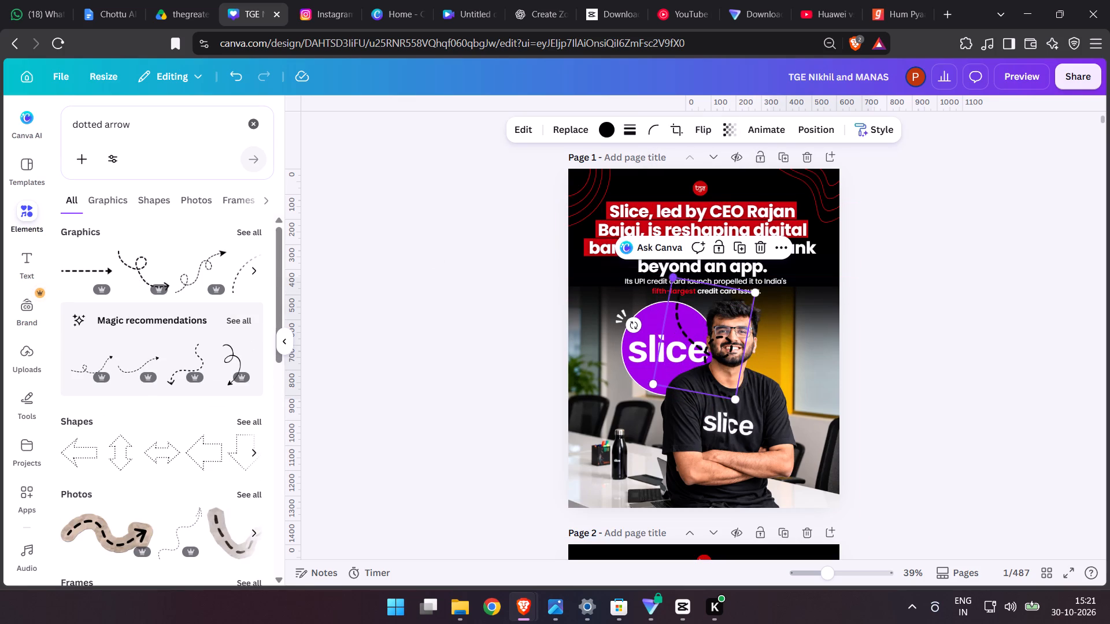
left_click_drag(671, 273, 708, 318)
left_click_drag(730, 364, 680, 426)
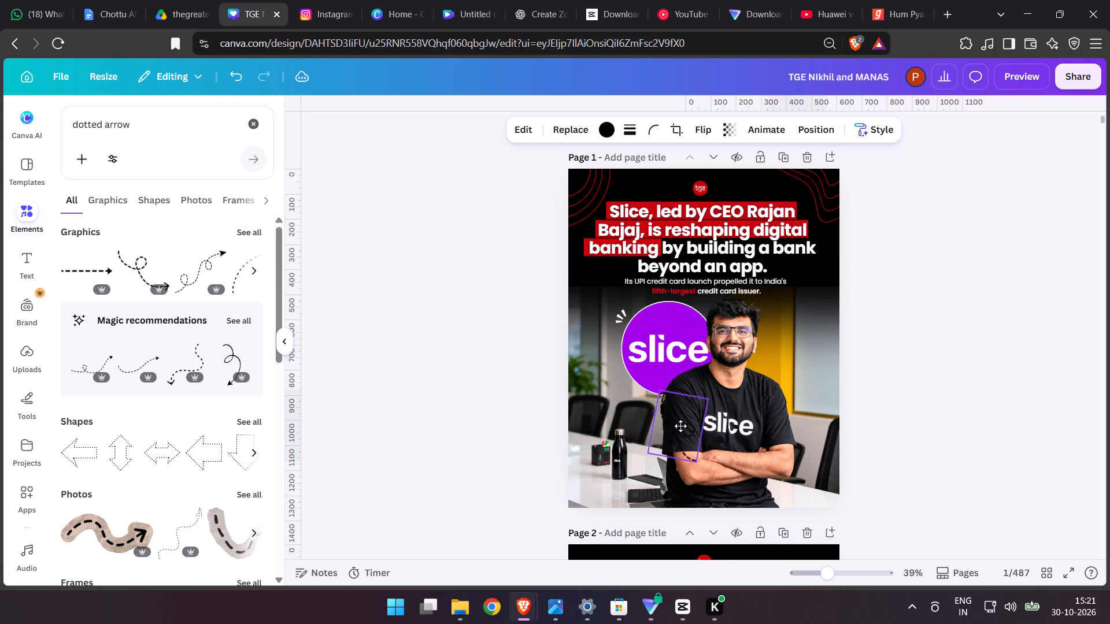
left_click_drag(680, 426, 651, 414)
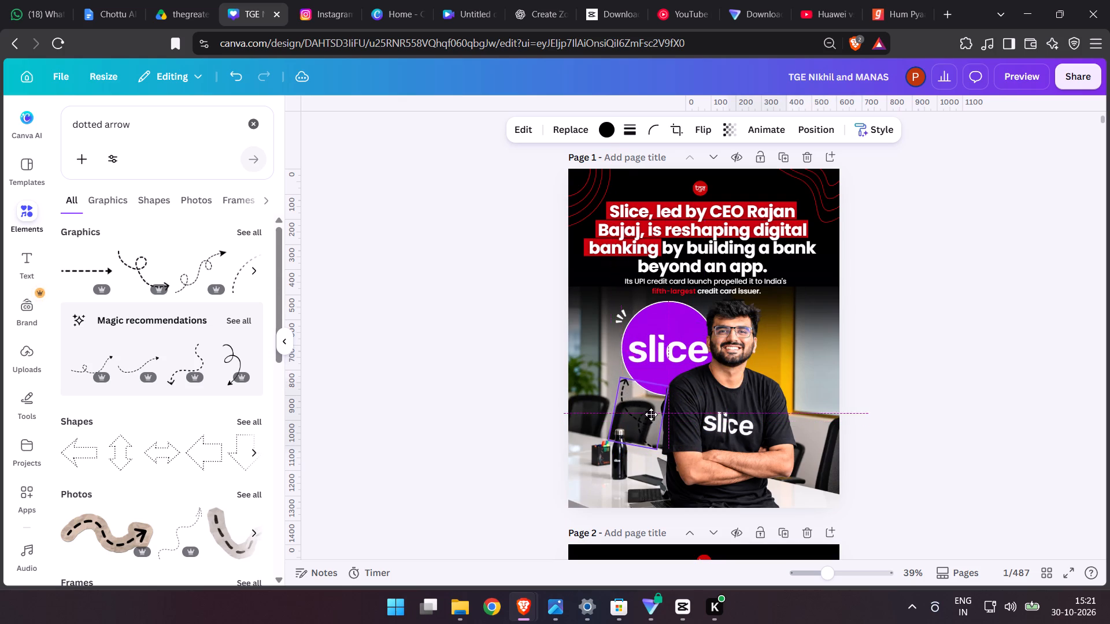
left_click_drag(651, 414, 654, 406)
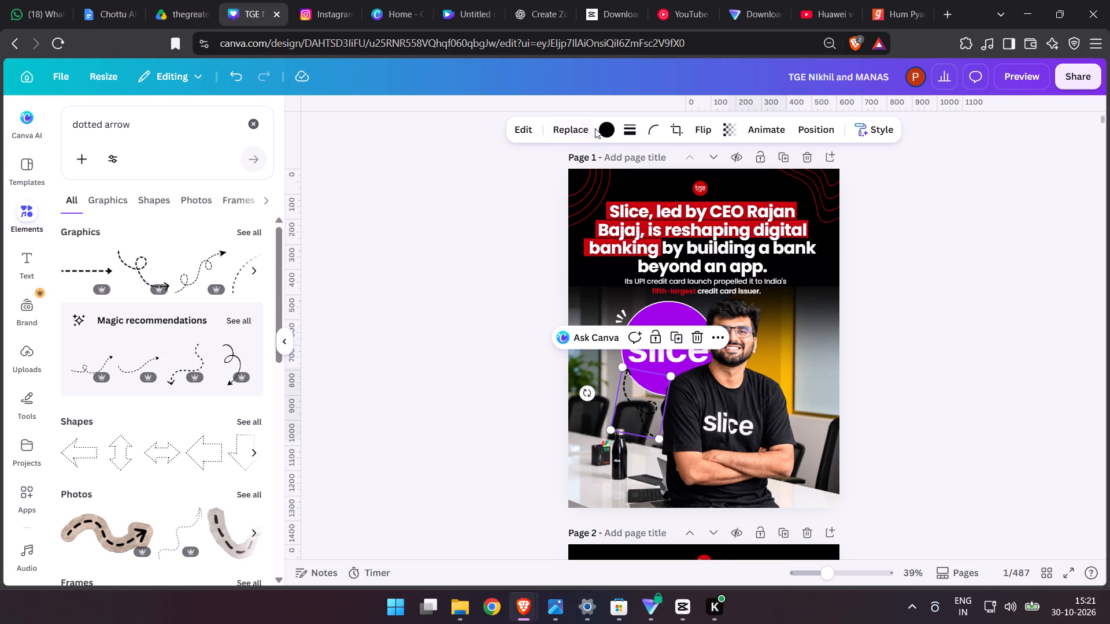
Change the dashed arrow's colour to white.
left_click(605, 129)
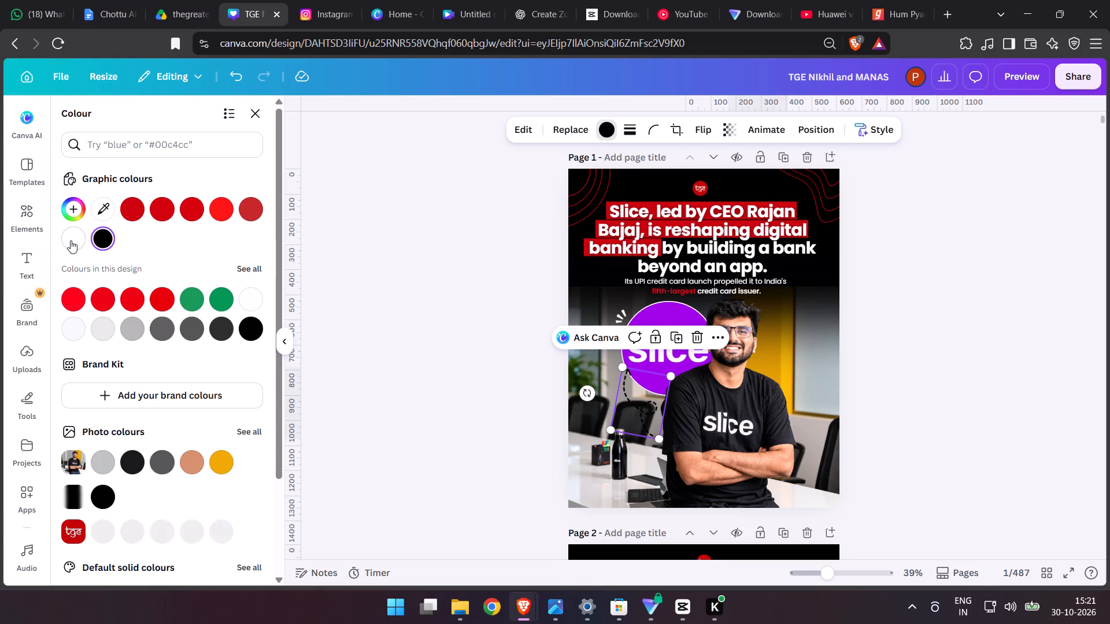
left_click(71, 240)
double_click(408, 385)
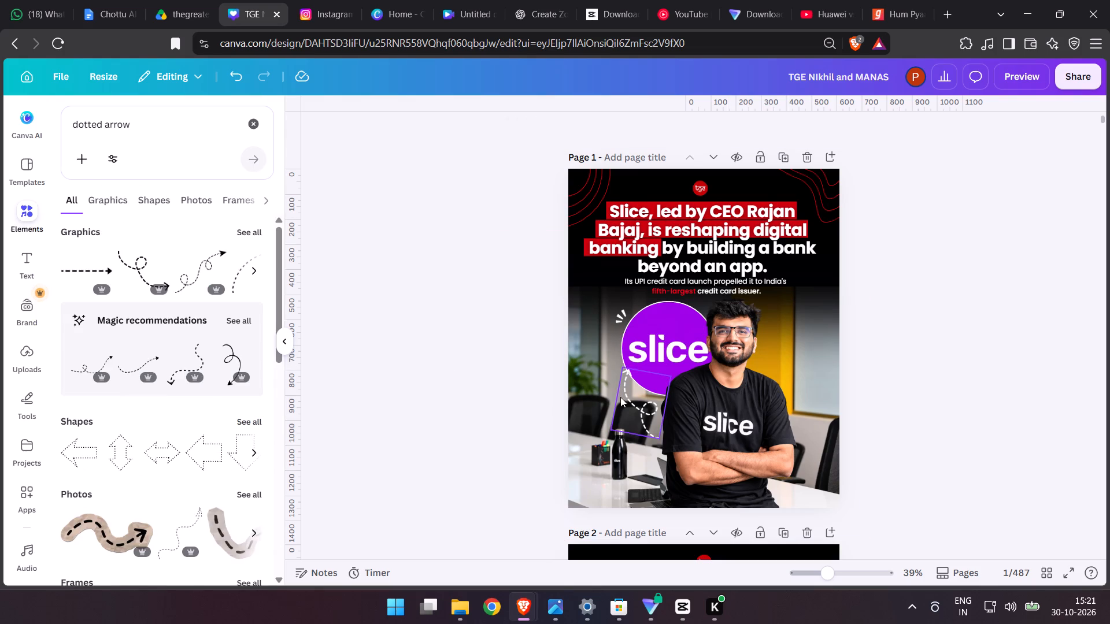
Rotate the white arrow slightly further clockwise and shift it a little right beneath the slice logo.
left_click(629, 399)
left_click_drag(579, 402, 583, 387)
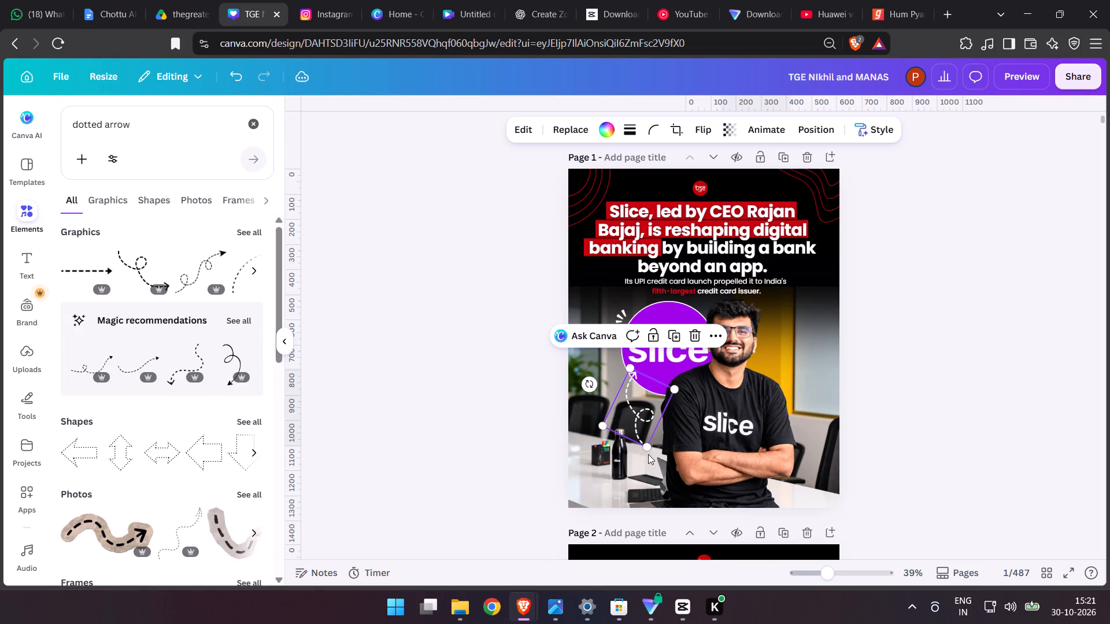
left_click_drag(641, 427, 651, 428)
left_click(545, 419)
left_click(521, 416)
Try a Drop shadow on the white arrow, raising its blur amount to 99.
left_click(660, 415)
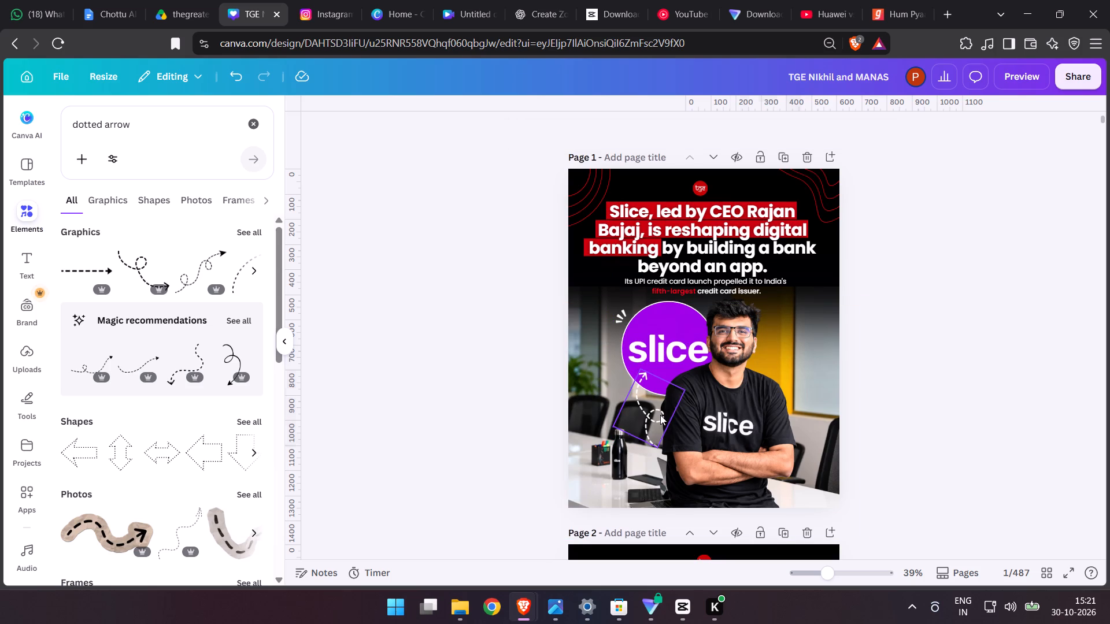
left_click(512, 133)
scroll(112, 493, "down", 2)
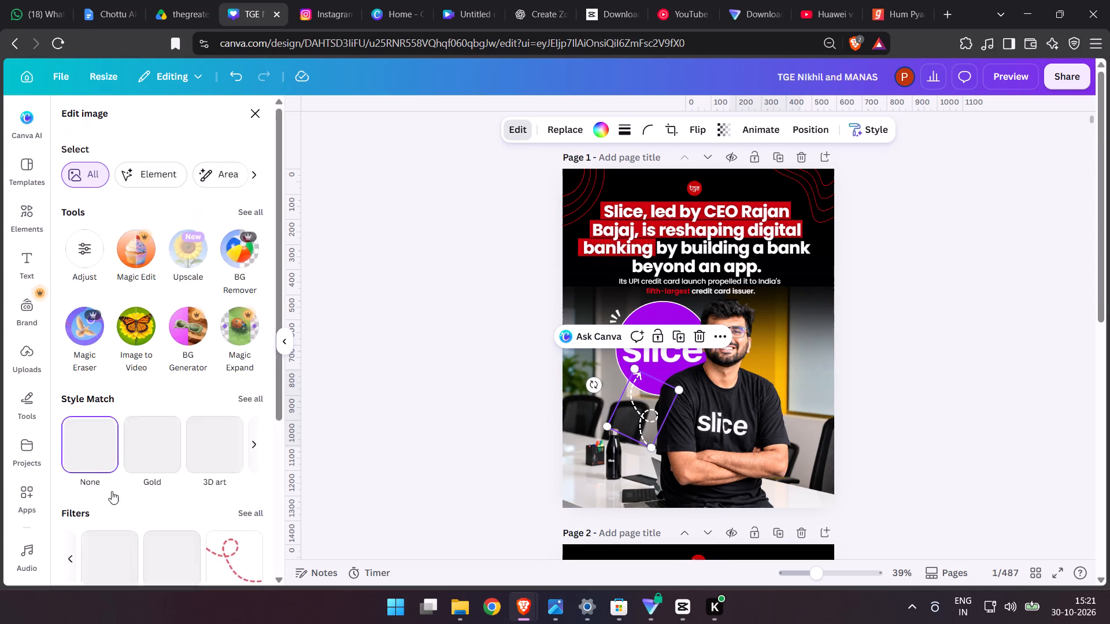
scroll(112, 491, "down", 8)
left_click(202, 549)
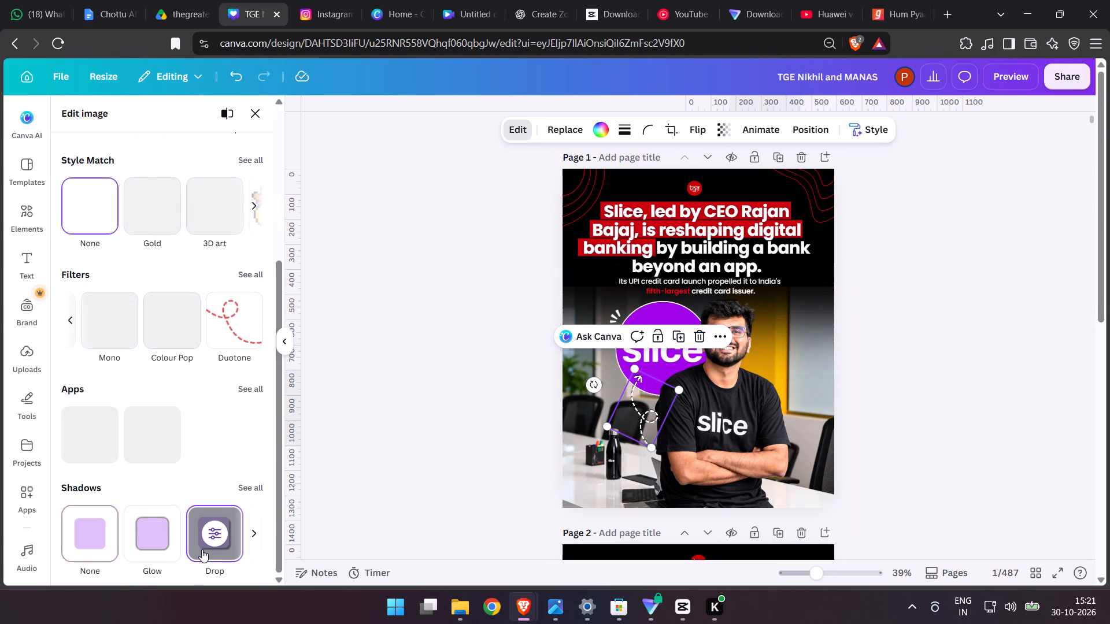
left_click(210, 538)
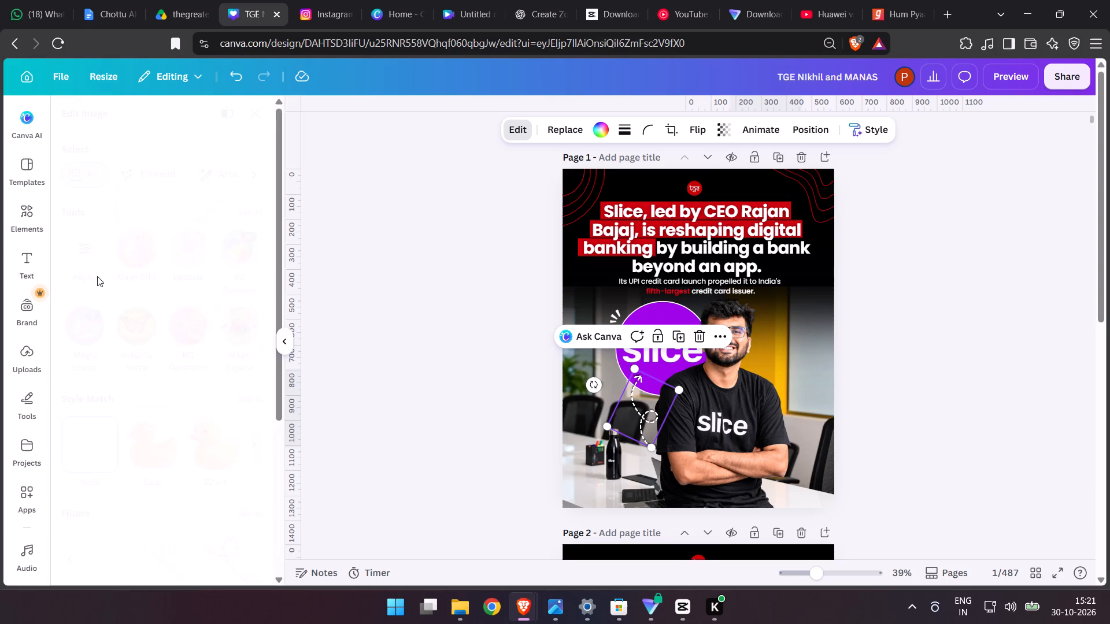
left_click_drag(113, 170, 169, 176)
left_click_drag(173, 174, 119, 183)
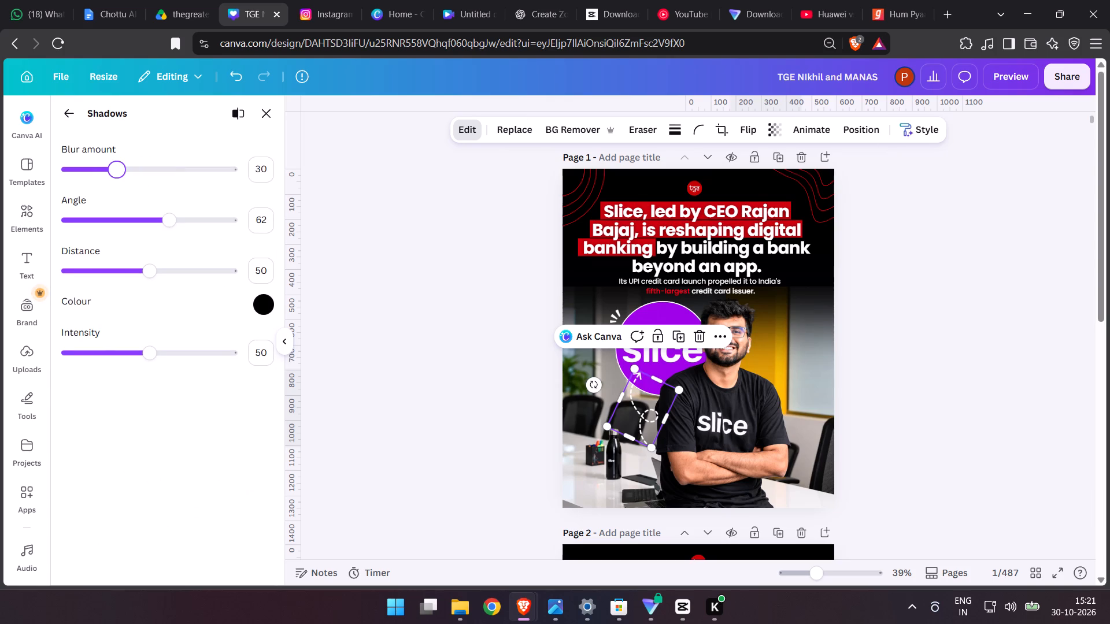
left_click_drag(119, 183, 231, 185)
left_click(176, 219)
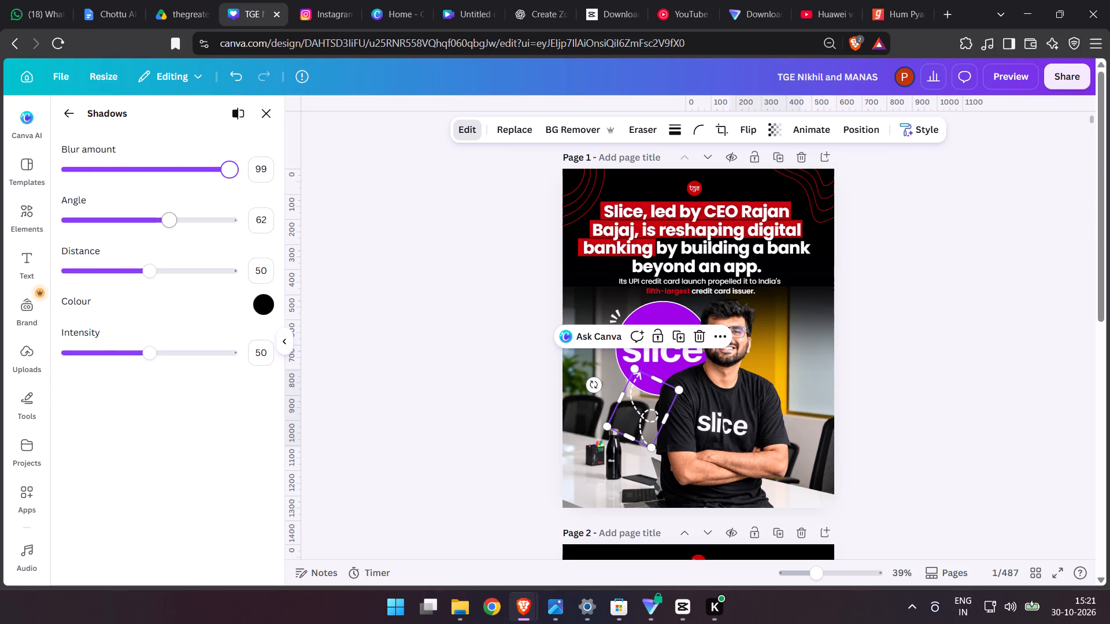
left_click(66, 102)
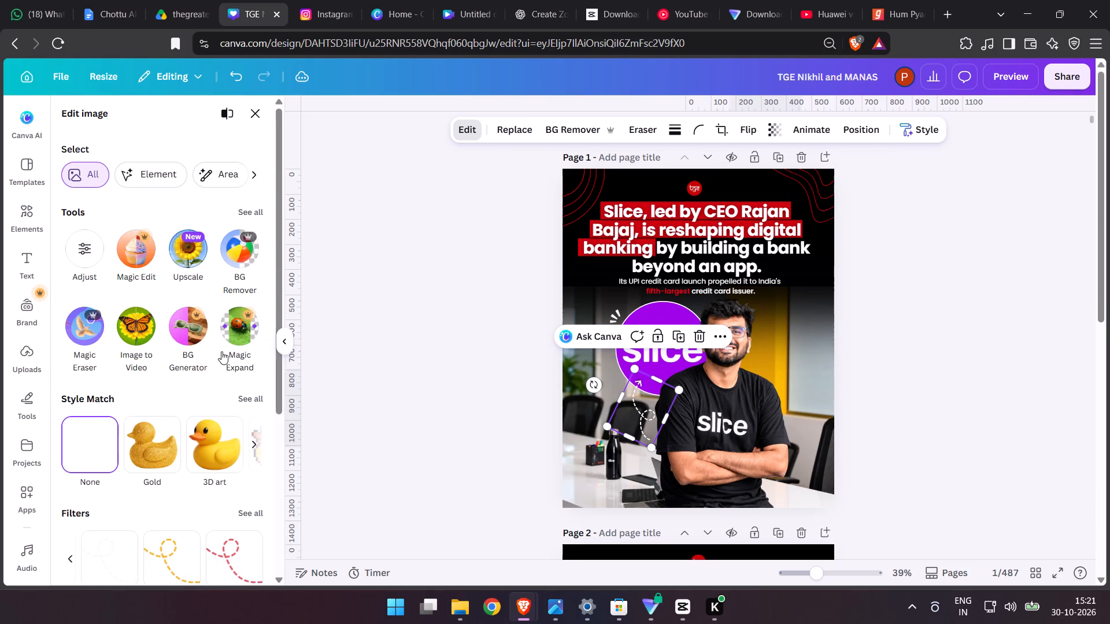
Apply a black Glow shadow to the white arrow and increase the glow's size.
scroll(198, 451, "down", 3)
left_click(162, 569)
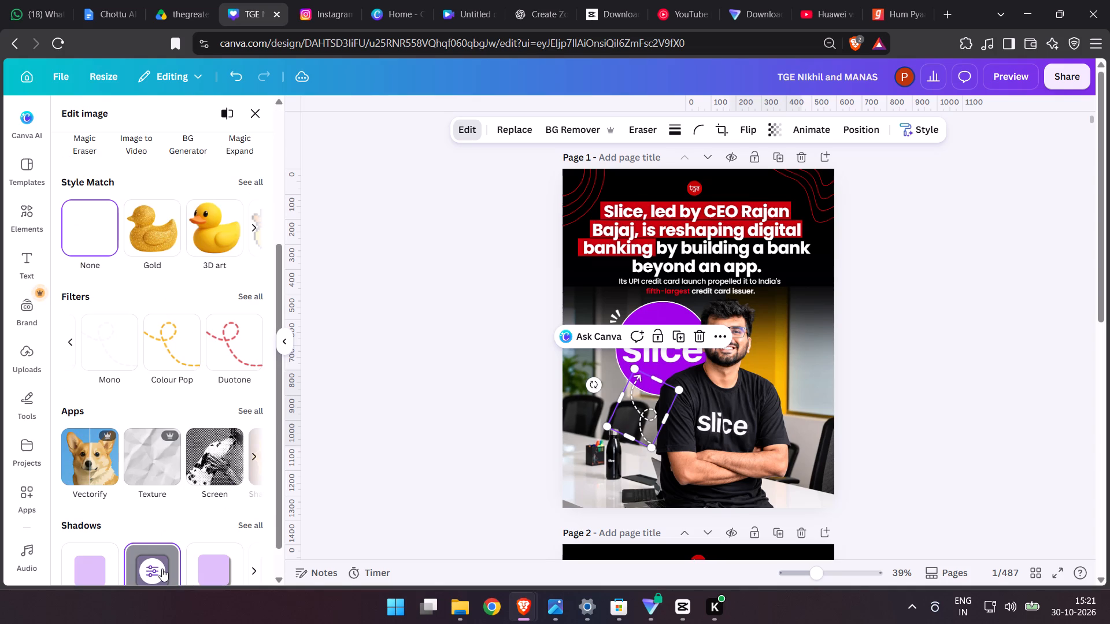
left_click(162, 567)
left_click_drag(99, 169, 137, 177)
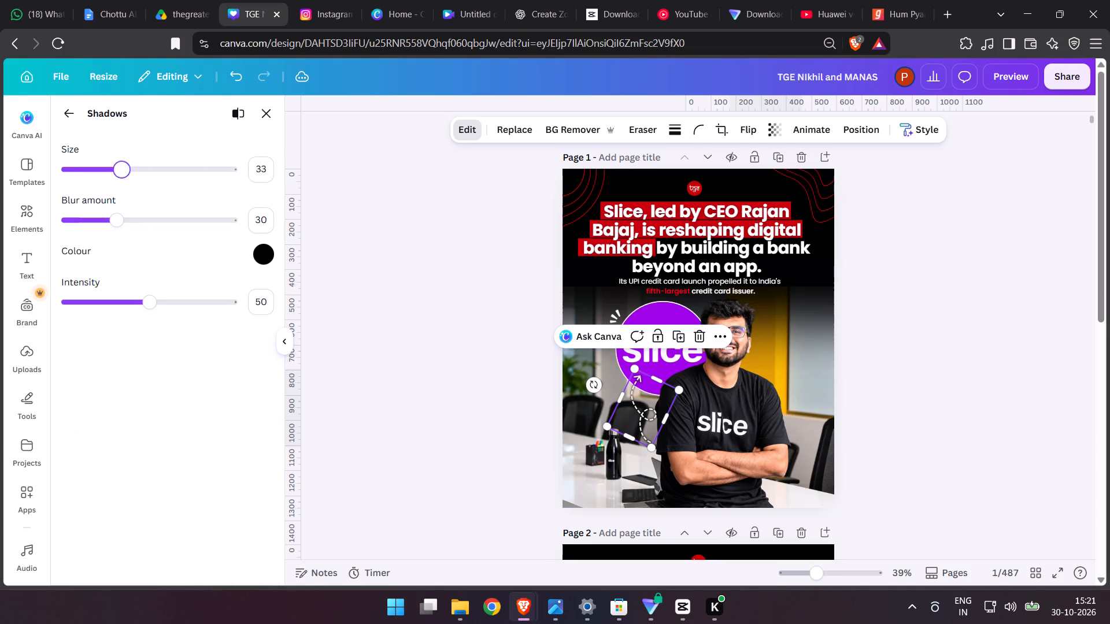
left_click_drag(137, 177, 180, 176)
double_click(454, 405)
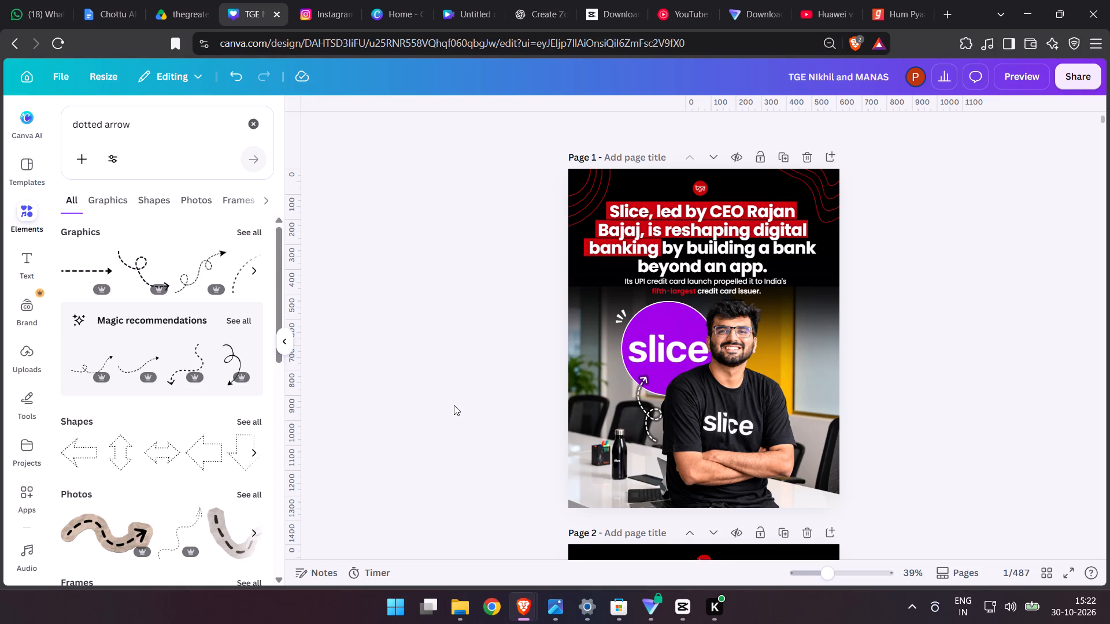
Add a red square shape at page 1's lower left and resize it into a wide bar about 81 high.
left_click(38, 263)
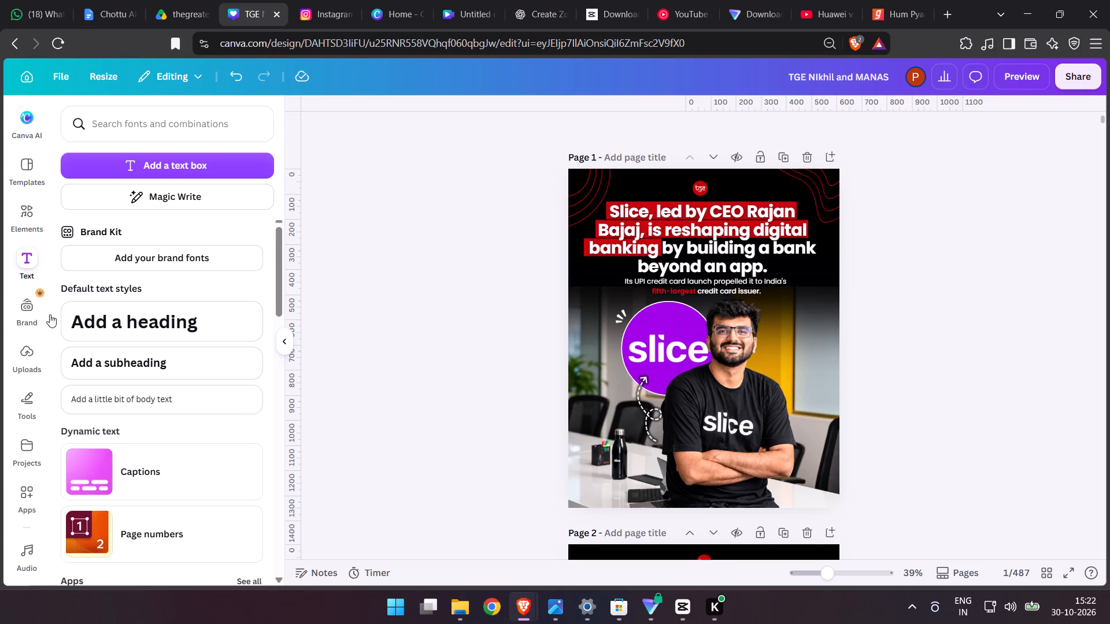
left_click(36, 395)
left_click(69, 283)
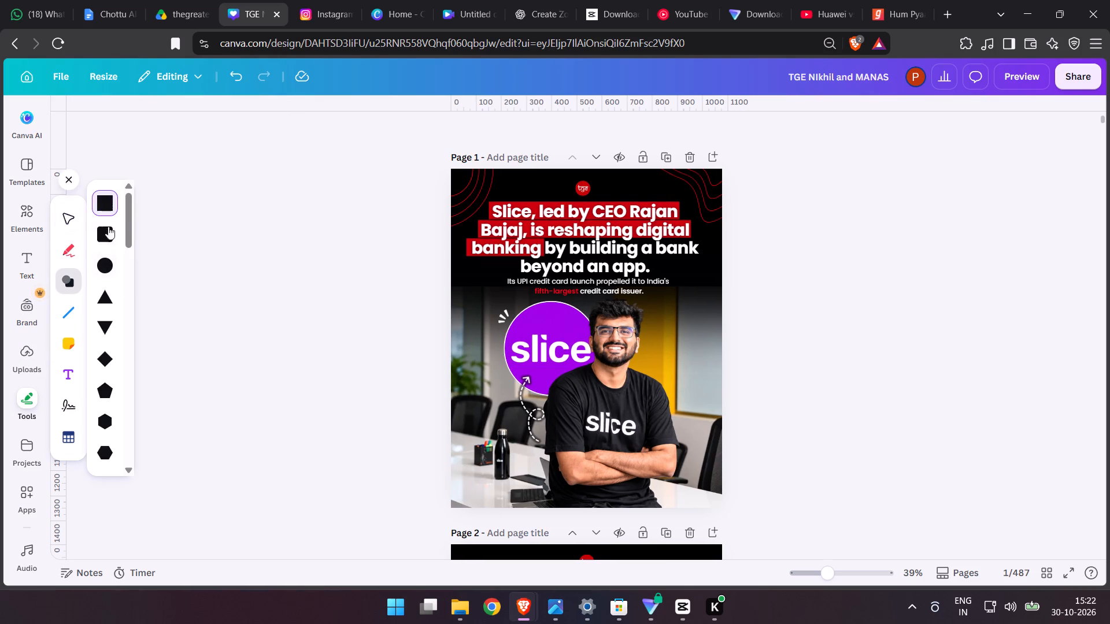
left_click(103, 198)
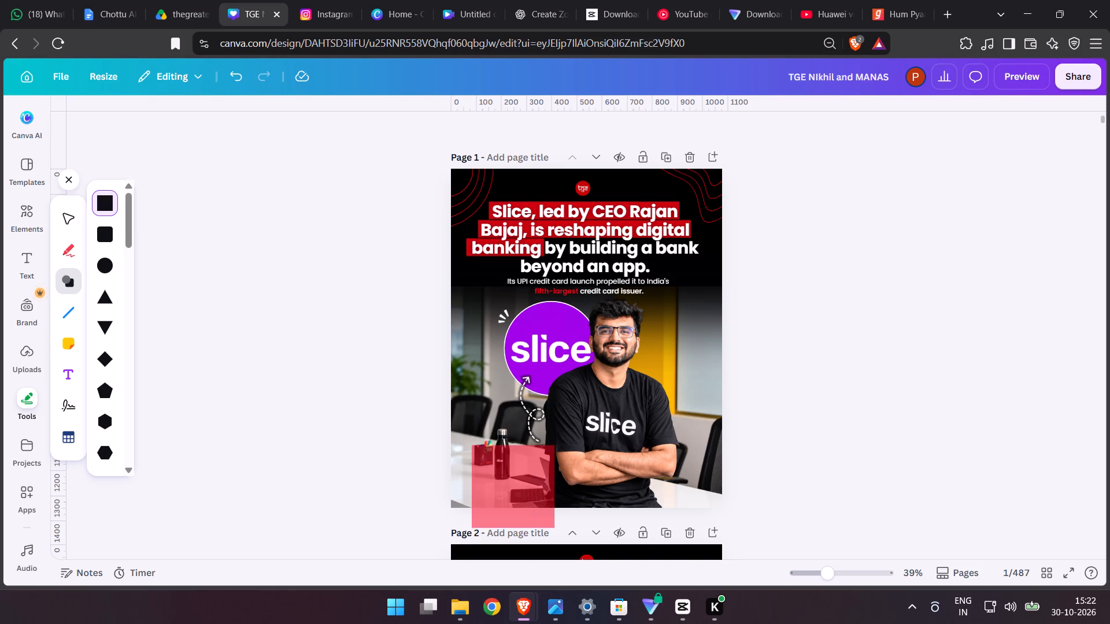
left_click(456, 444)
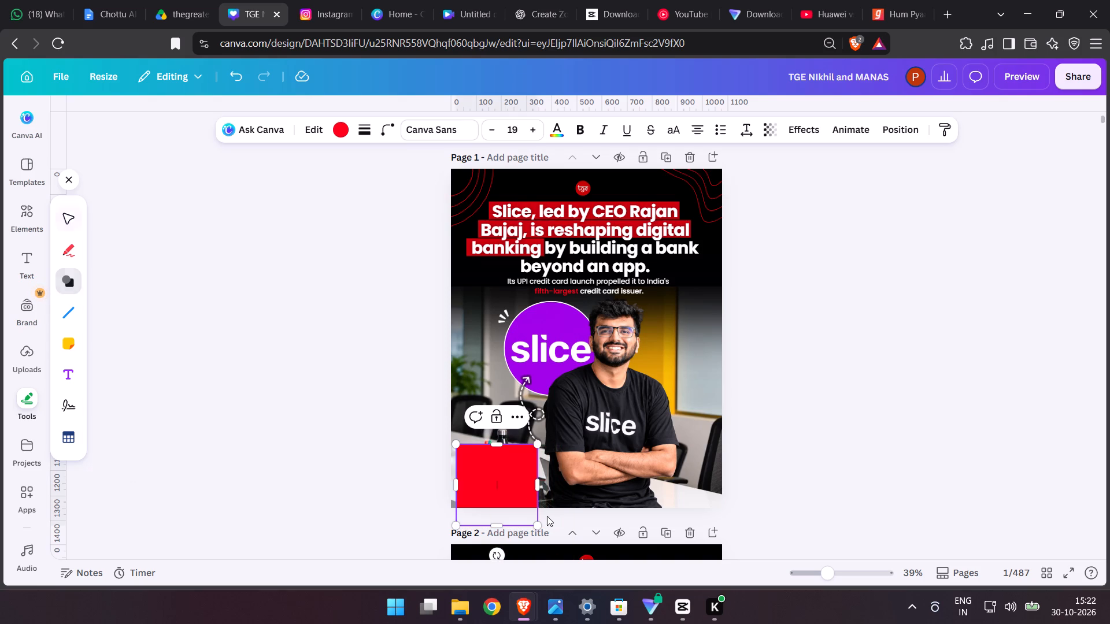
left_click_drag(538, 526, 538, 464)
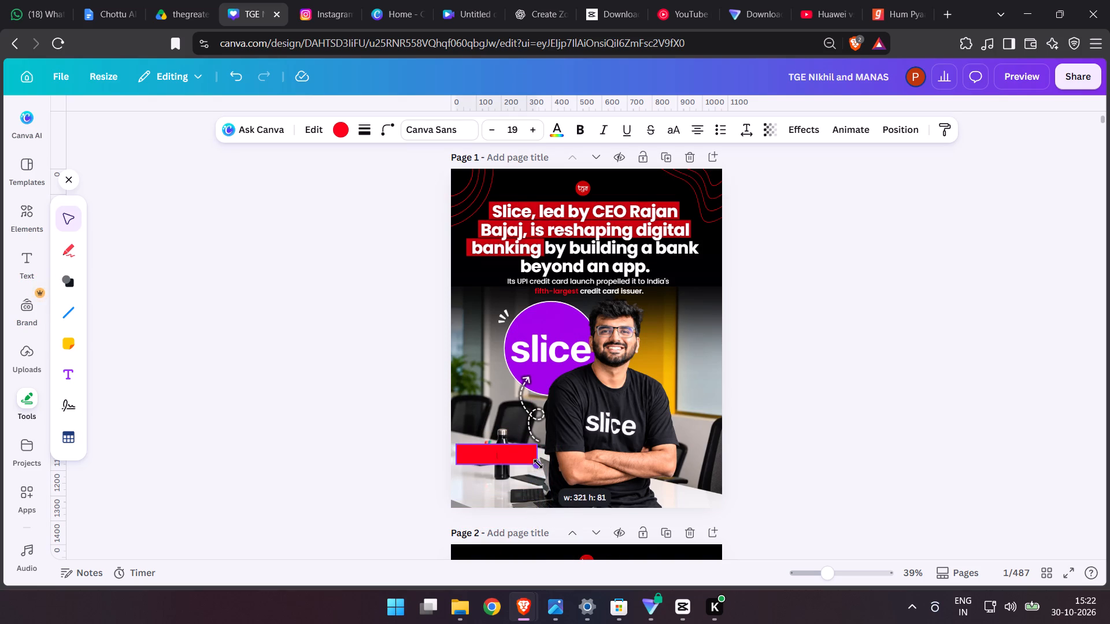
left_click_drag(538, 464, 580, 465)
double_click(366, 474)
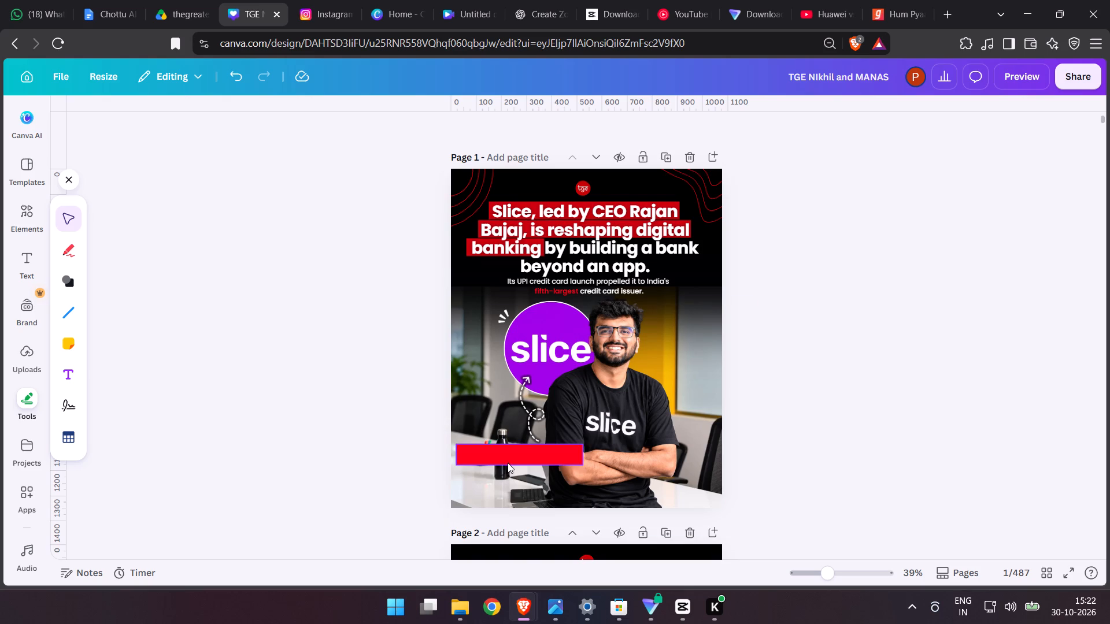
Send the red bar backward in the layer order until it sits behind the man's cutout.
left_click(508, 463)
key("ctrl+bracketleft")
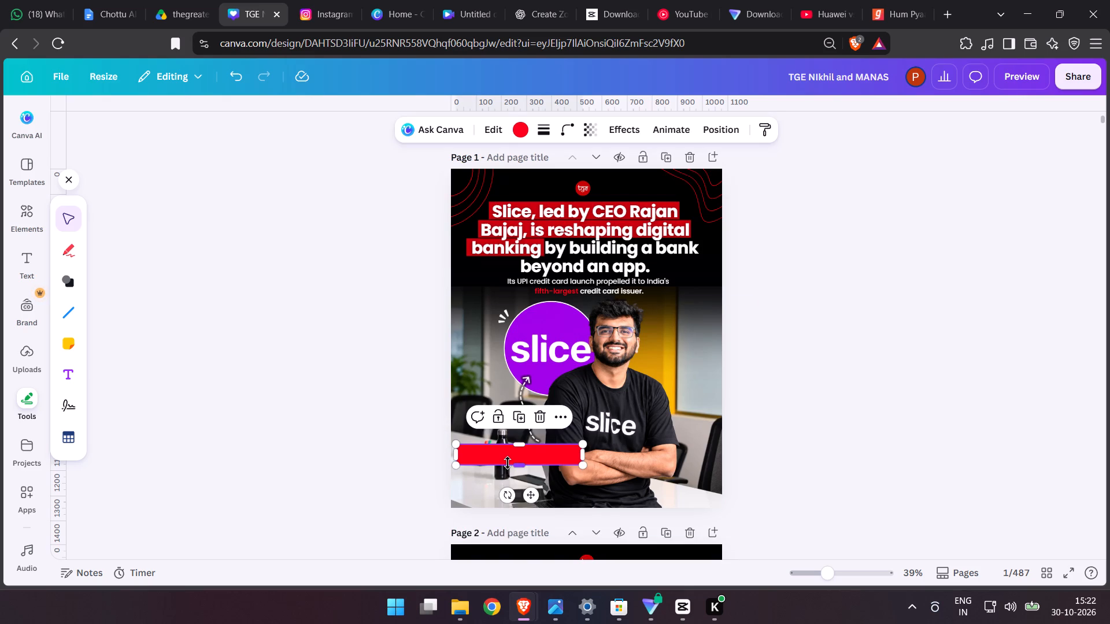
key("ctrl+bracketleft")
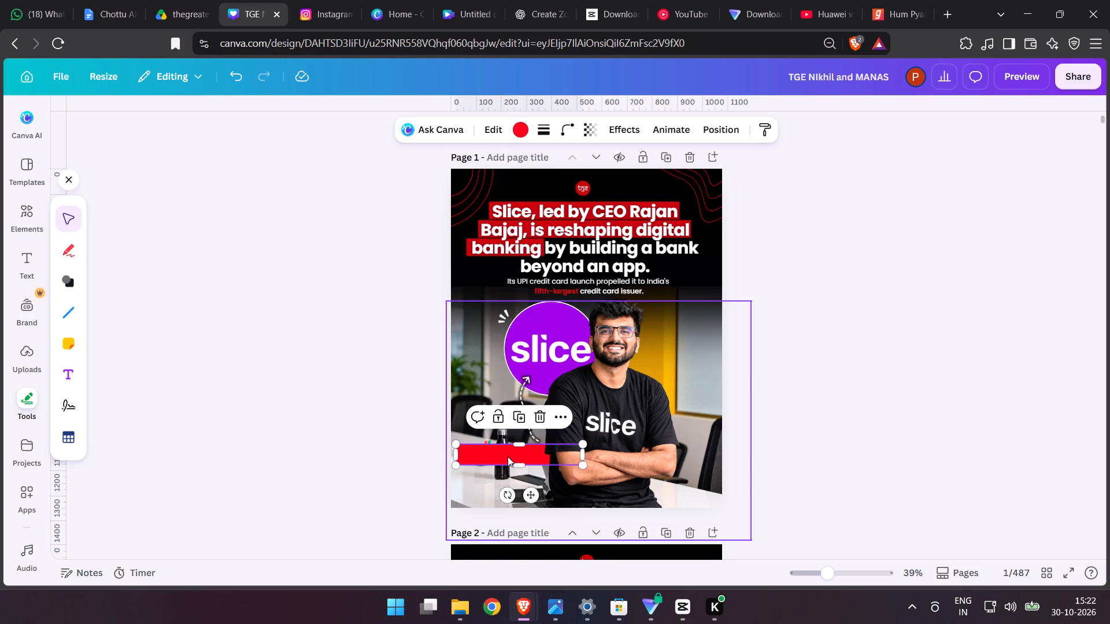
left_click(507, 454)
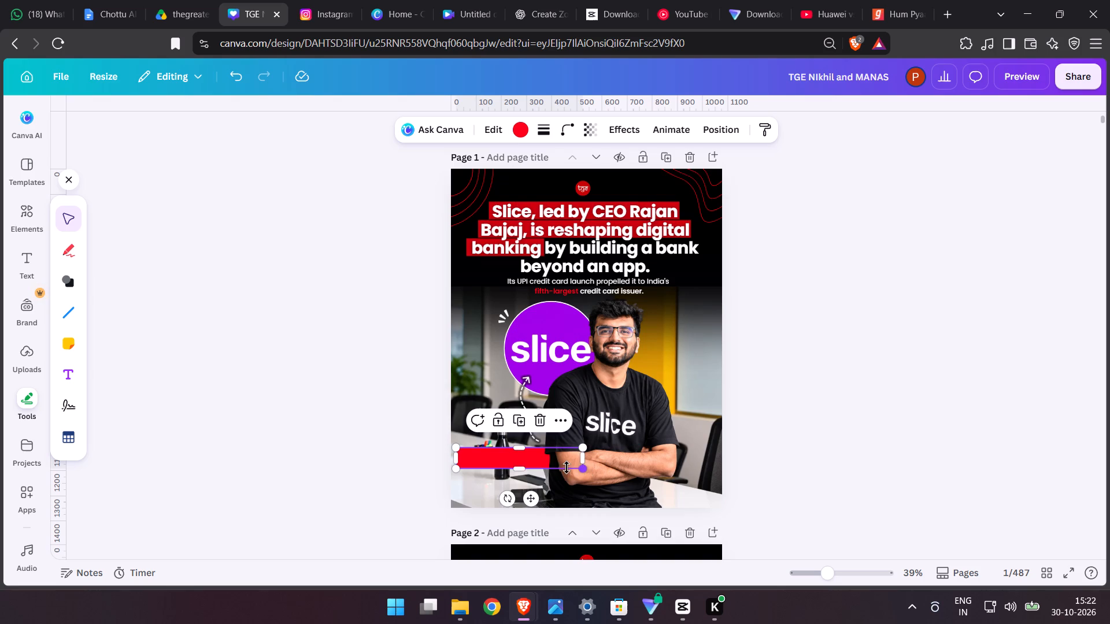
Select the red bar's layer and move the bar down near page 1's bottom-left corner.
left_click(527, 458)
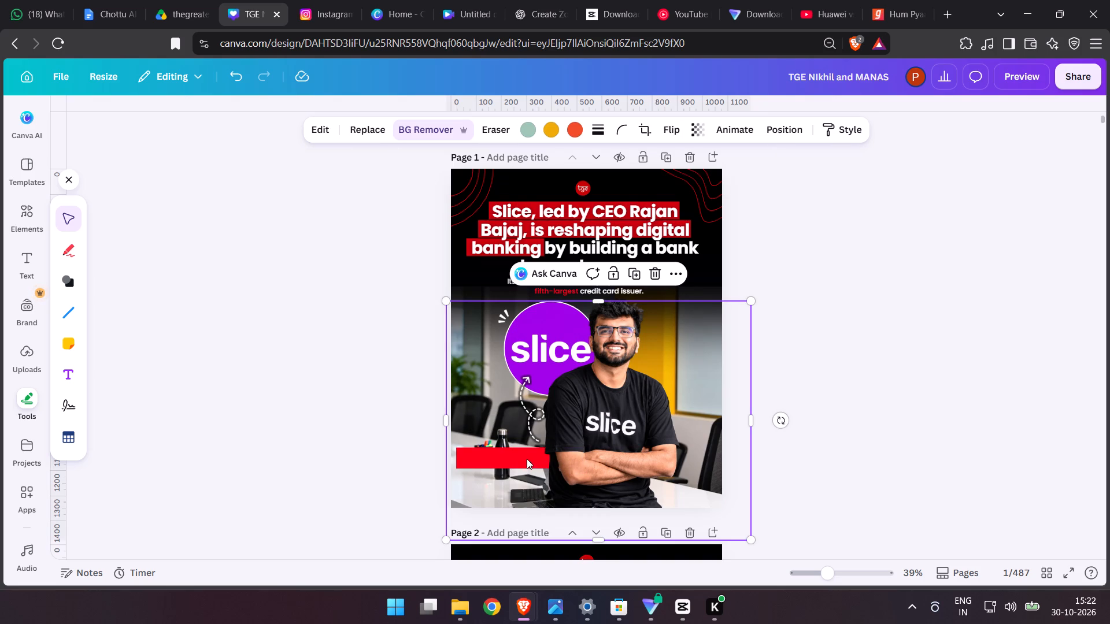
left_click(624, 424)
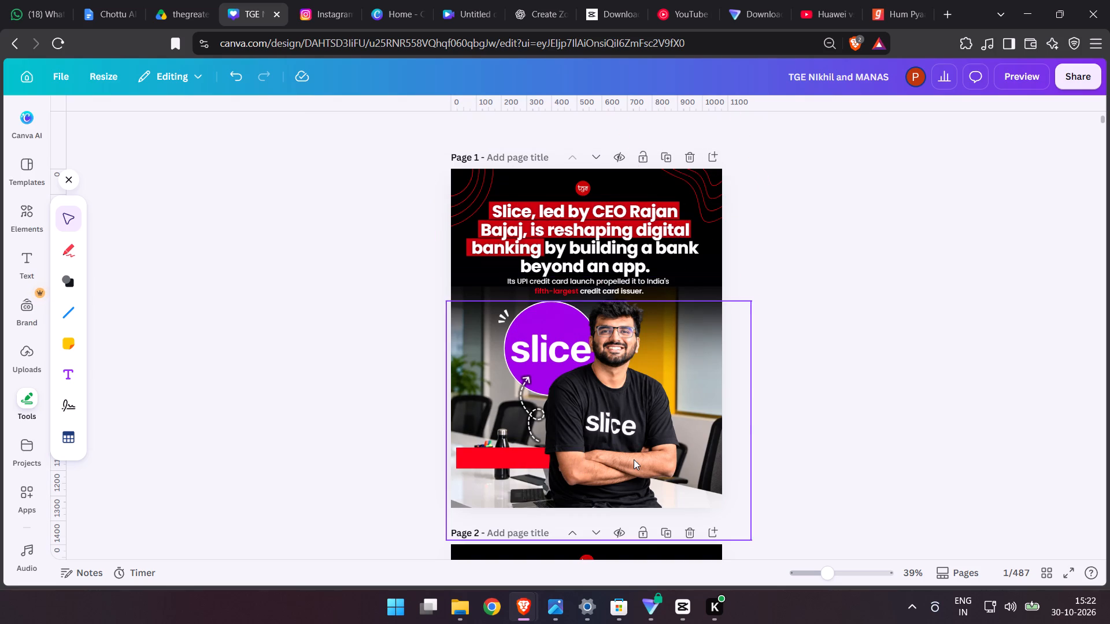
left_click(634, 459)
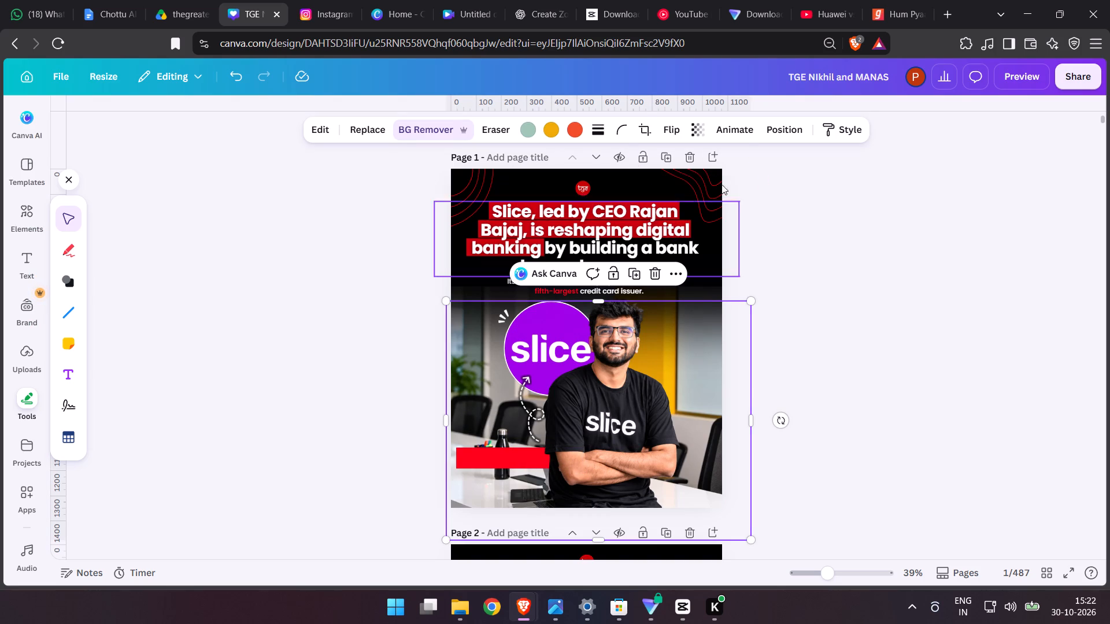
left_click(769, 128)
left_click(82, 403)
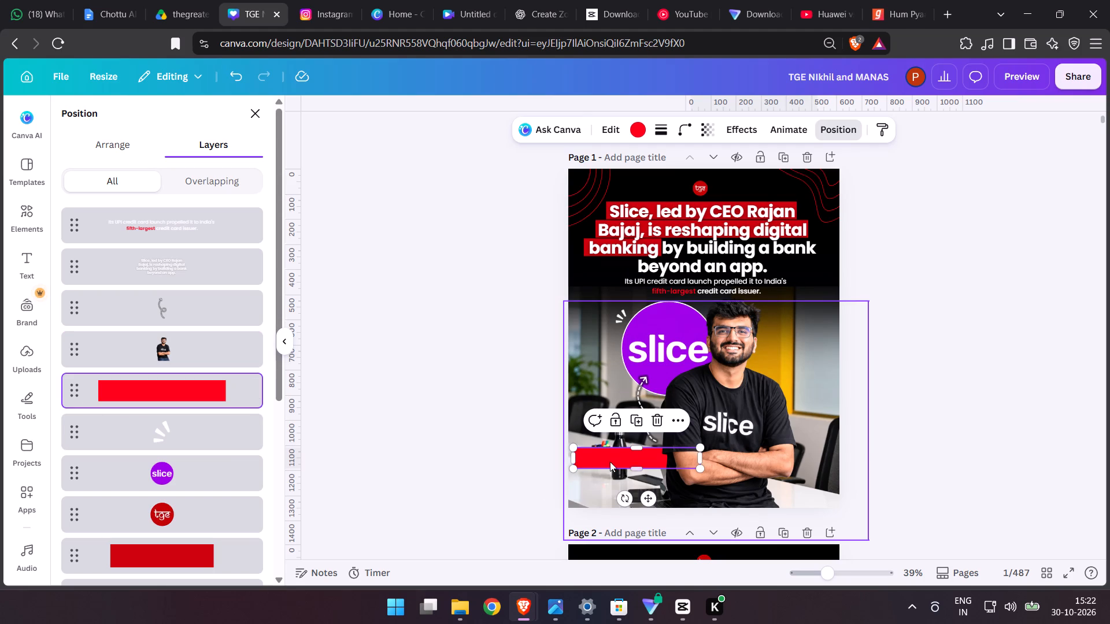
left_click_drag(606, 459, 602, 487)
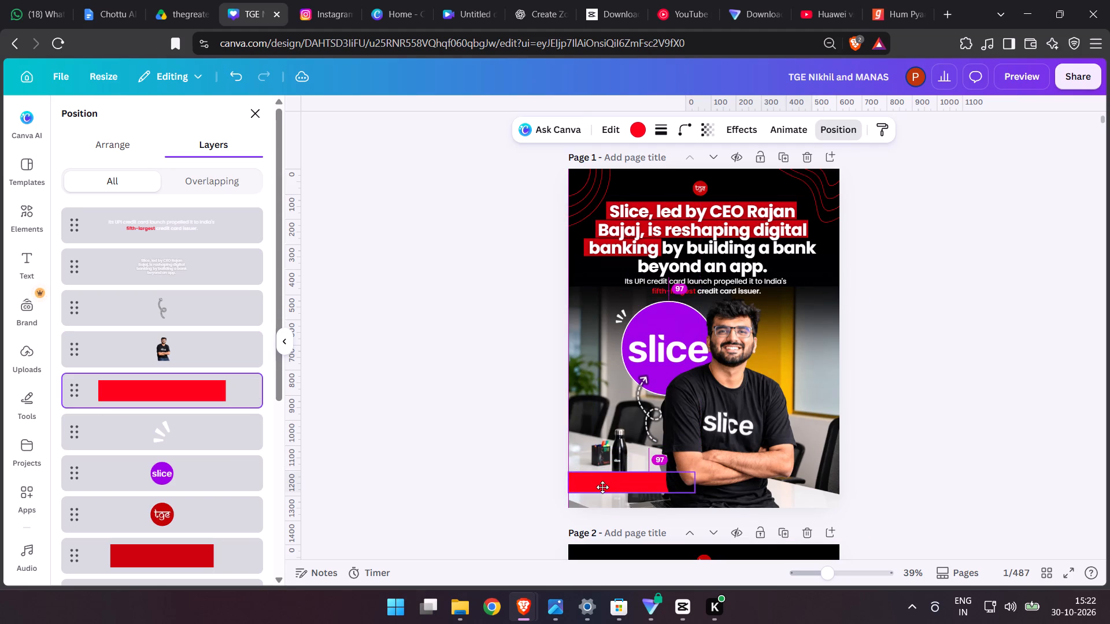
left_click_drag(602, 487, 604, 489)
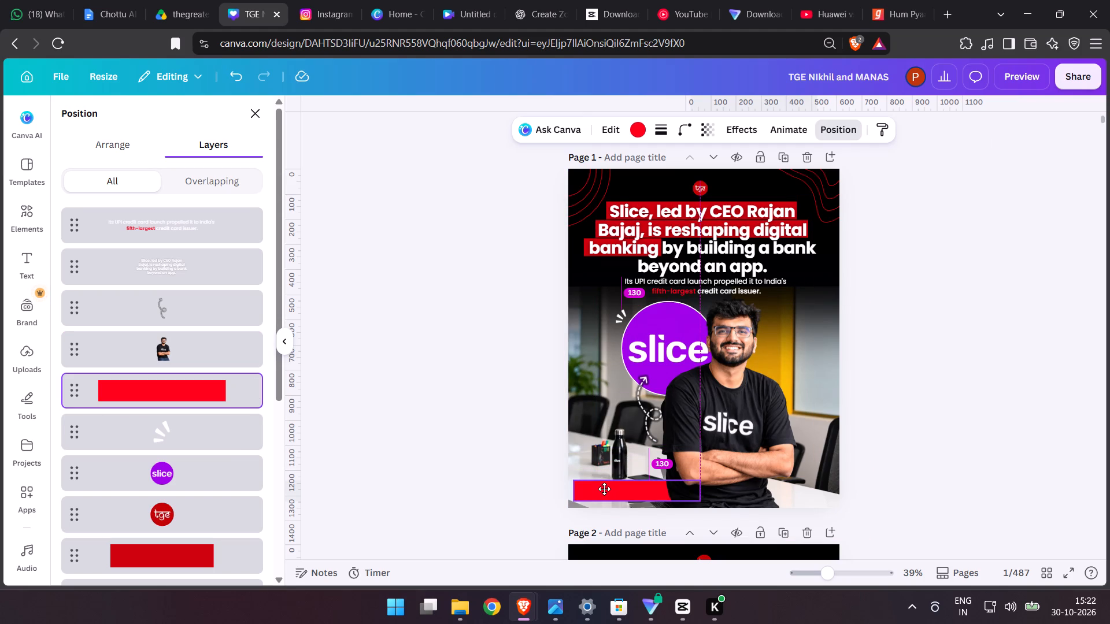
left_click_drag(604, 489, 604, 486)
Recolour the red bar at page 1's lower left with the purple sampled from the slice logo circle.
left_click(638, 124)
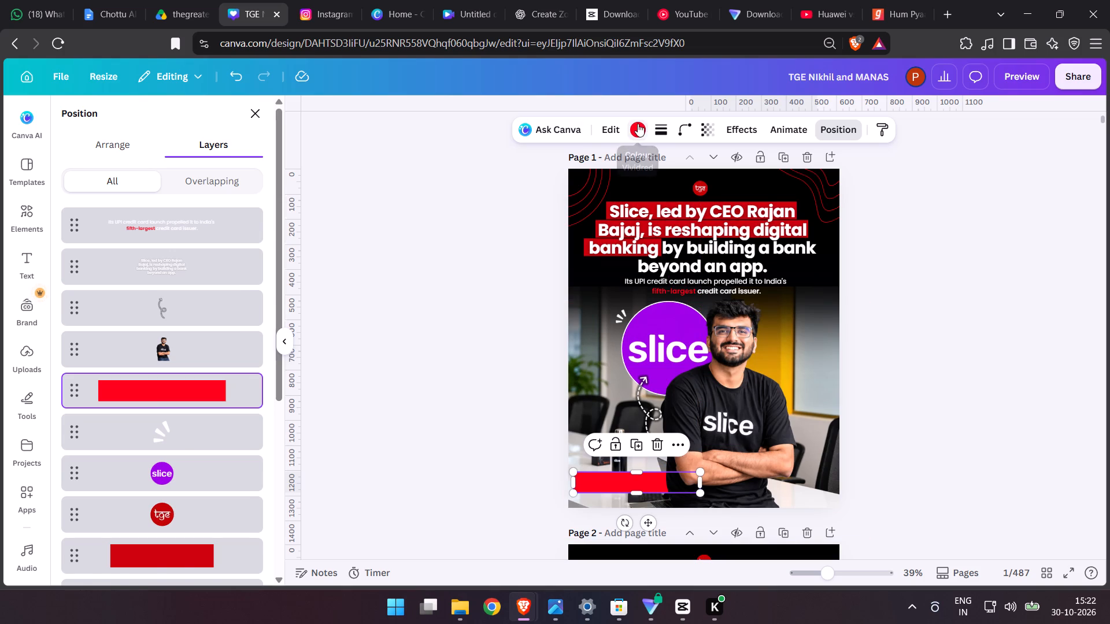
left_click(95, 210)
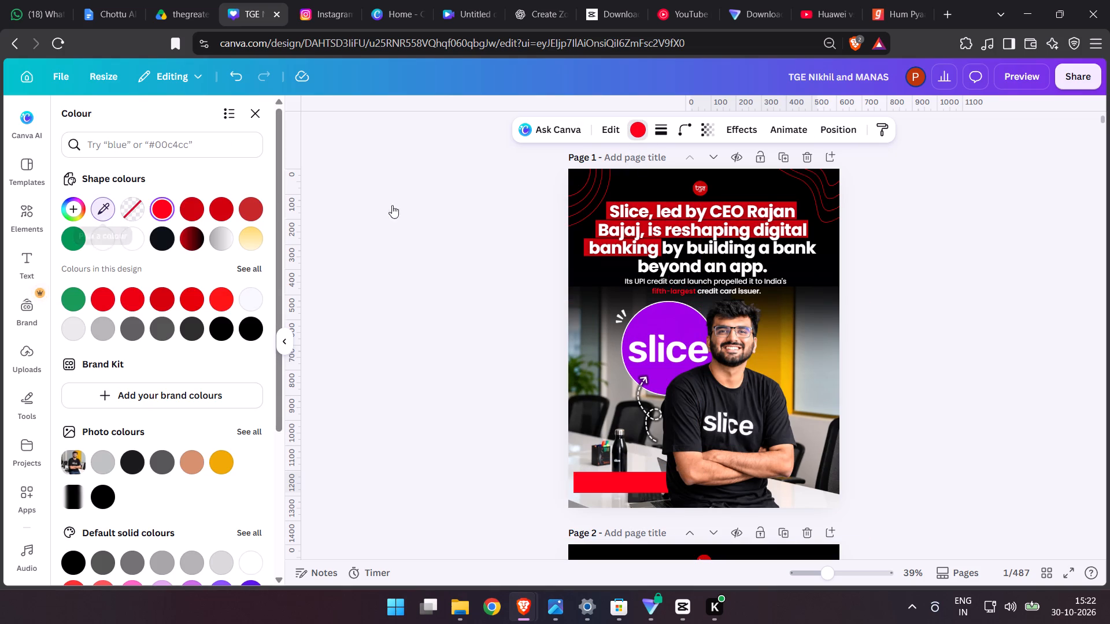
left_click(673, 317)
double_click(454, 425)
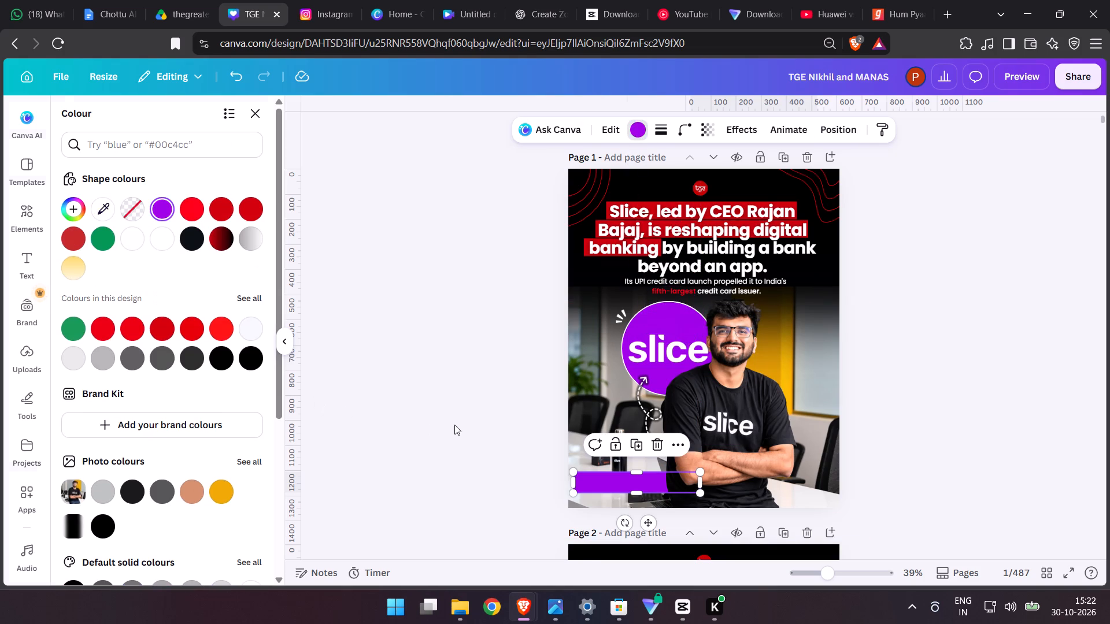
left_click(413, 418)
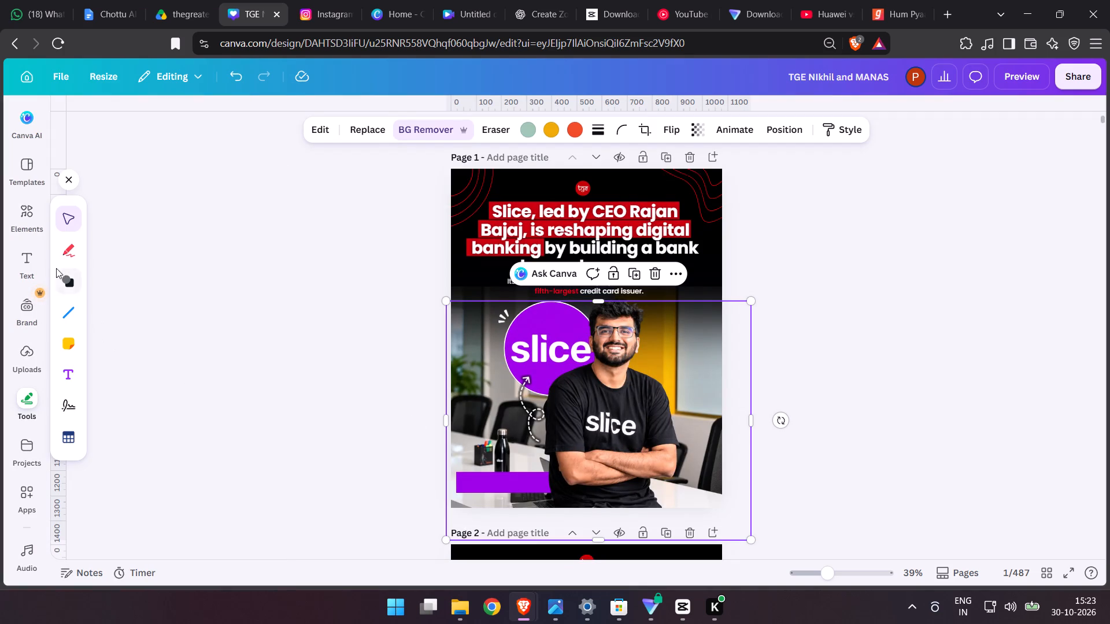
left_click(23, 245)
left_click(94, 158)
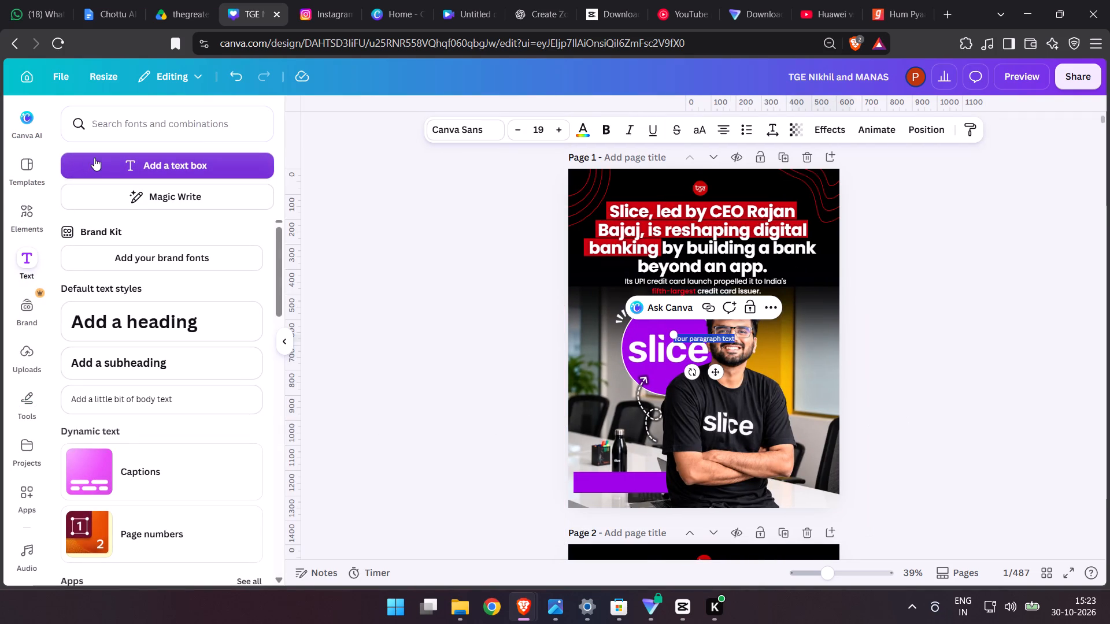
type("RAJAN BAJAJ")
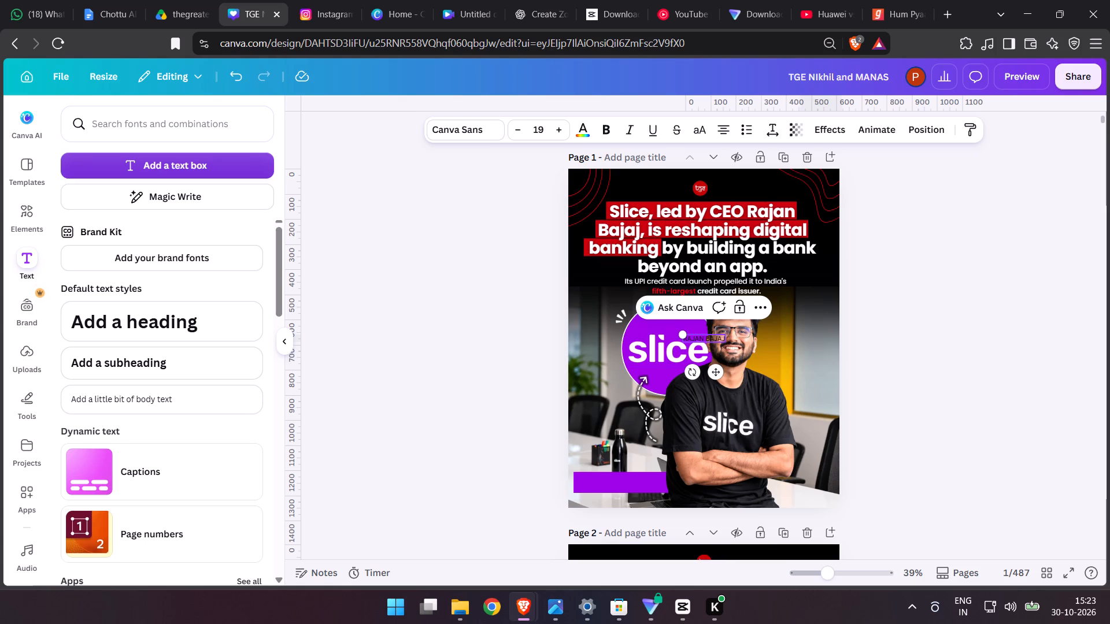
left_click(464, 125)
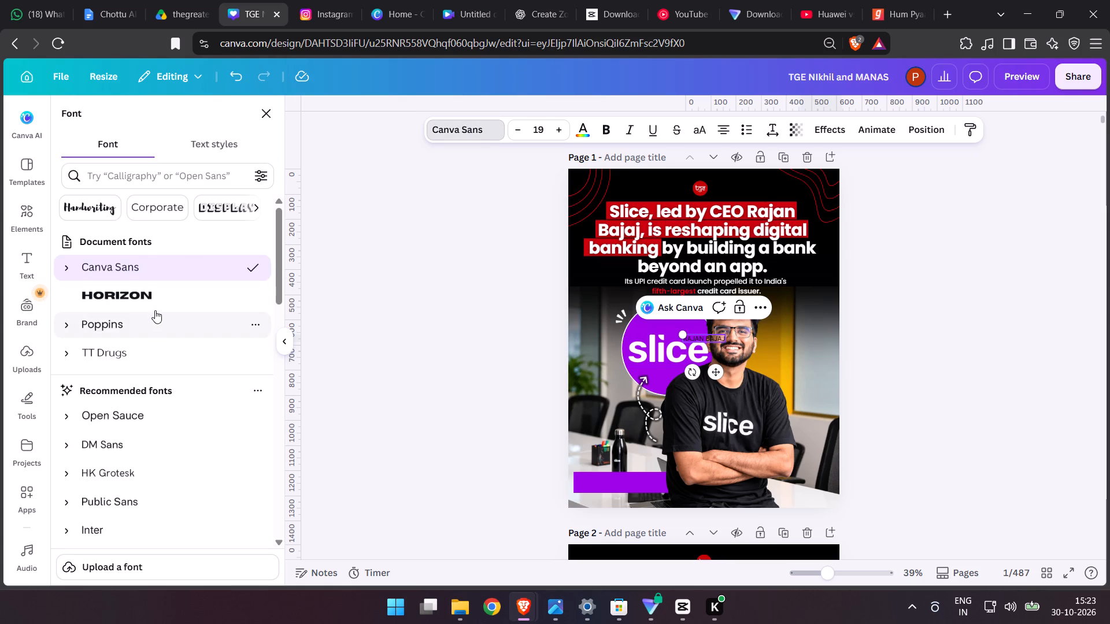
left_click(150, 319)
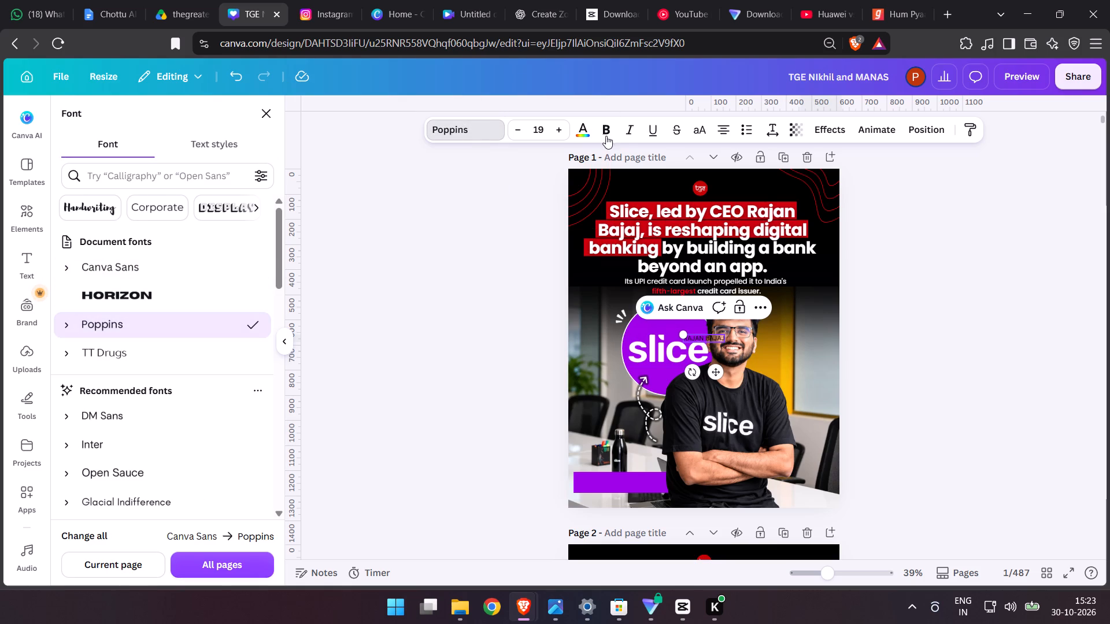
left_click(606, 133)
left_click(450, 281)
left_click(439, 281)
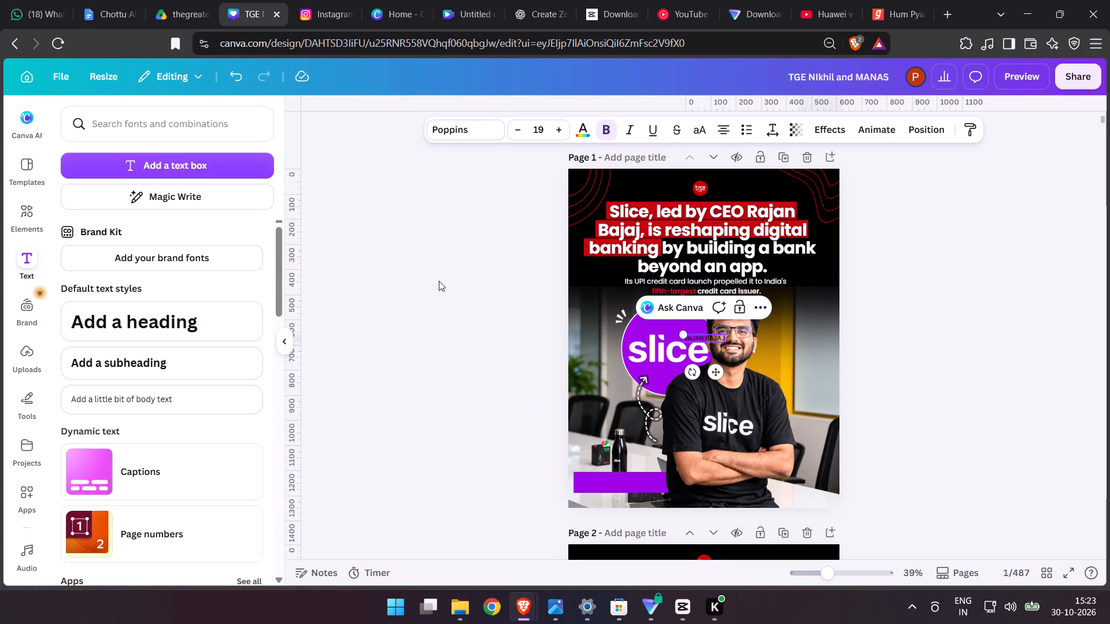
left_click(697, 330)
left_click(699, 337)
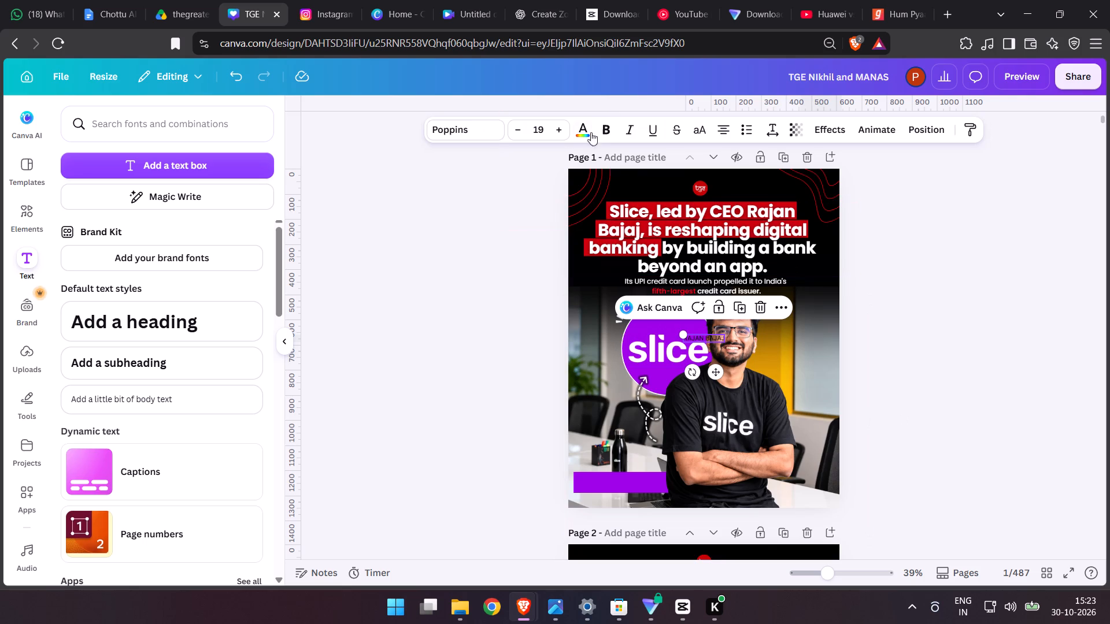
left_click(607, 136)
left_click(585, 126)
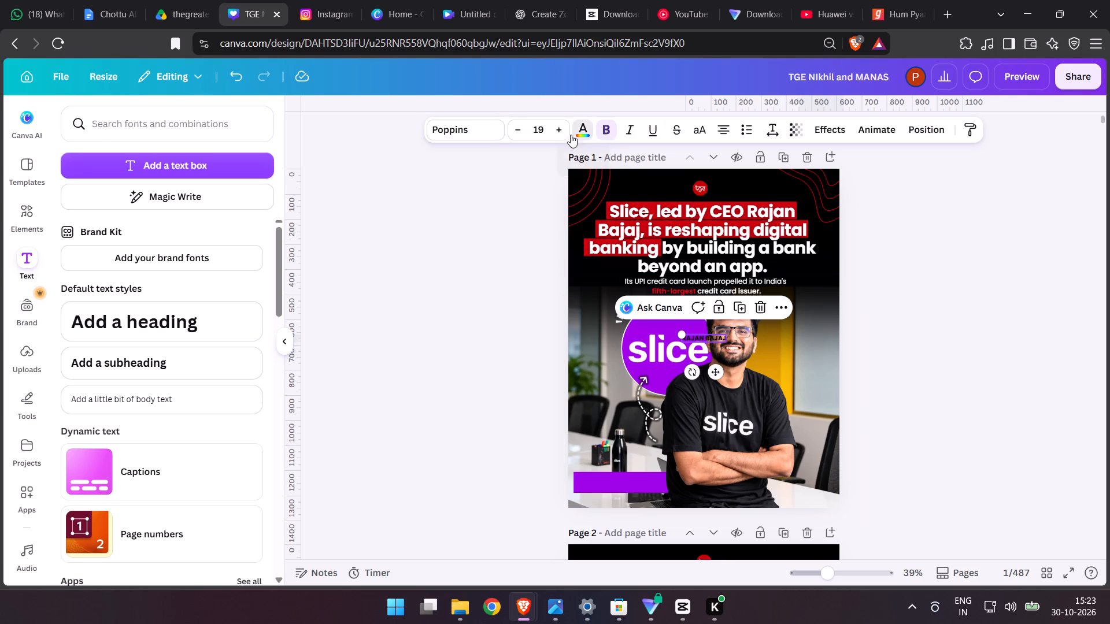
left_click(230, 209)
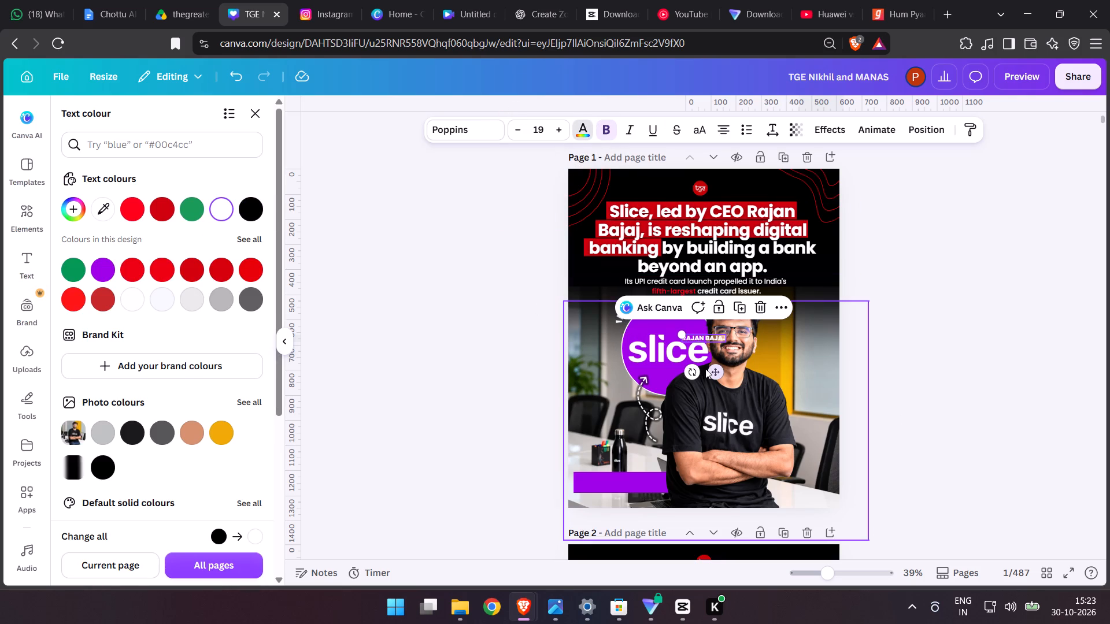
left_click_drag(715, 370, 650, 515)
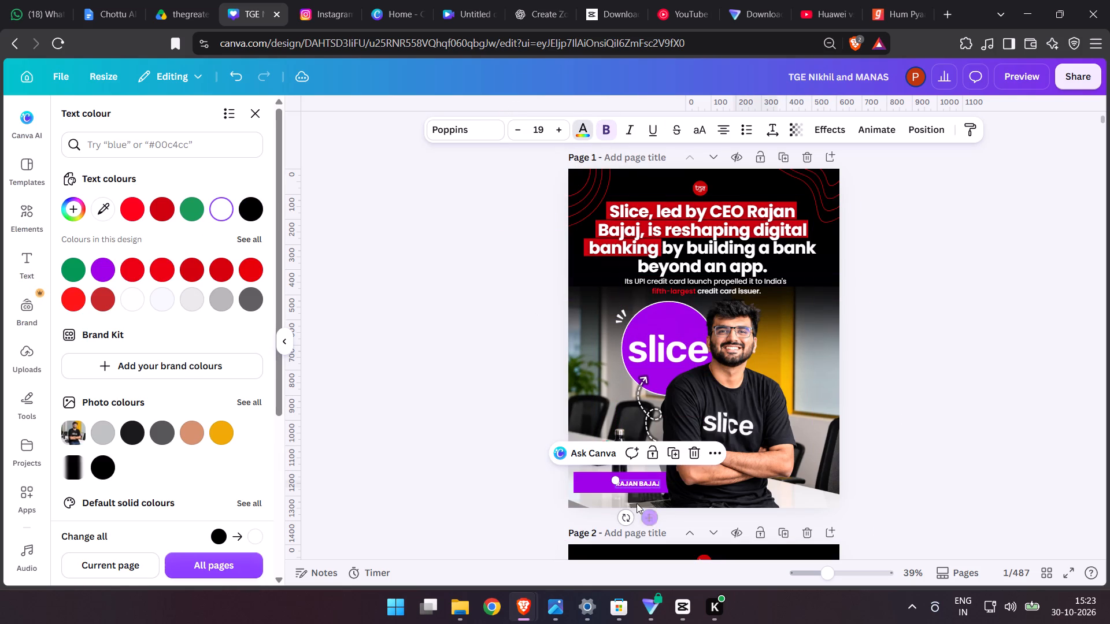
left_click_drag(615, 481, 583, 479)
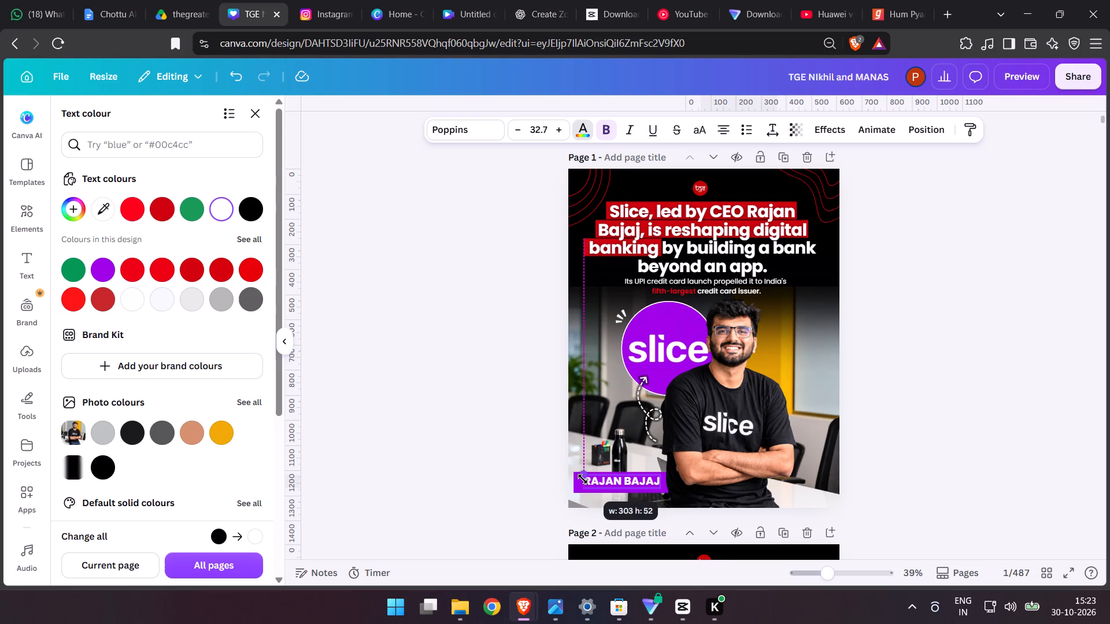
left_click_drag(583, 479, 582, 479)
left_click(624, 480)
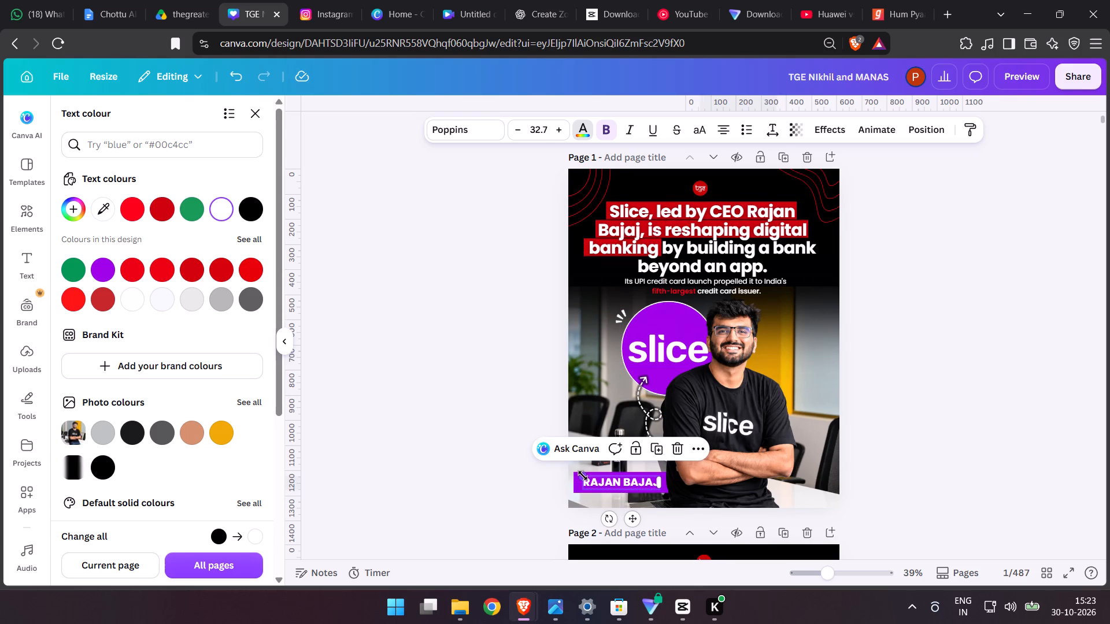
left_click_drag(583, 475, 569, 469)
left_click_drag(603, 482, 610, 483)
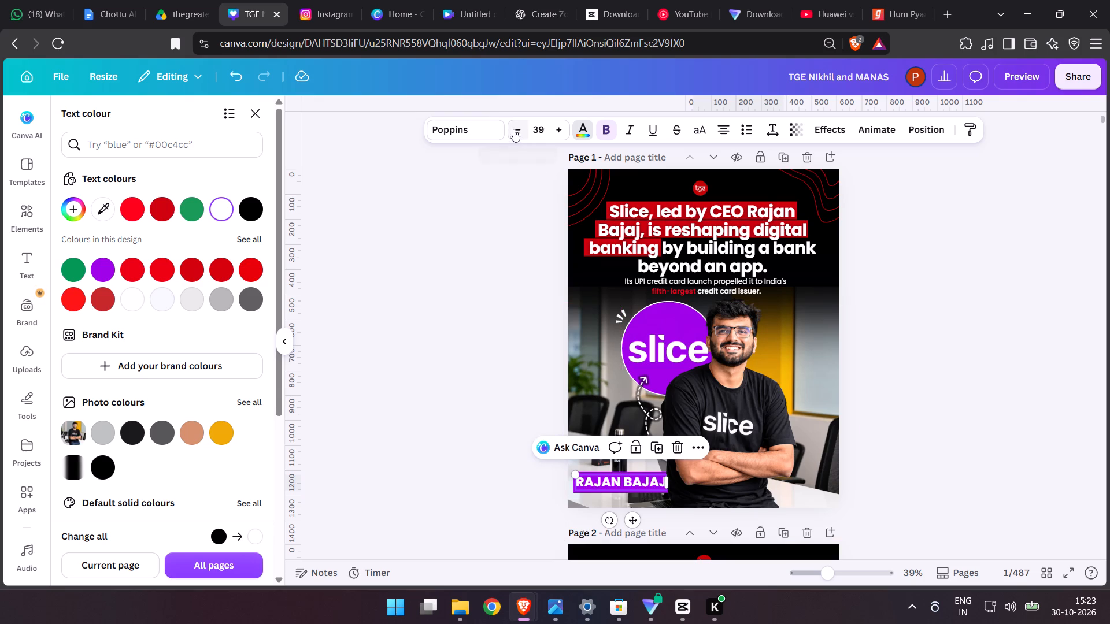
left_click(513, 129)
double_click(432, 352)
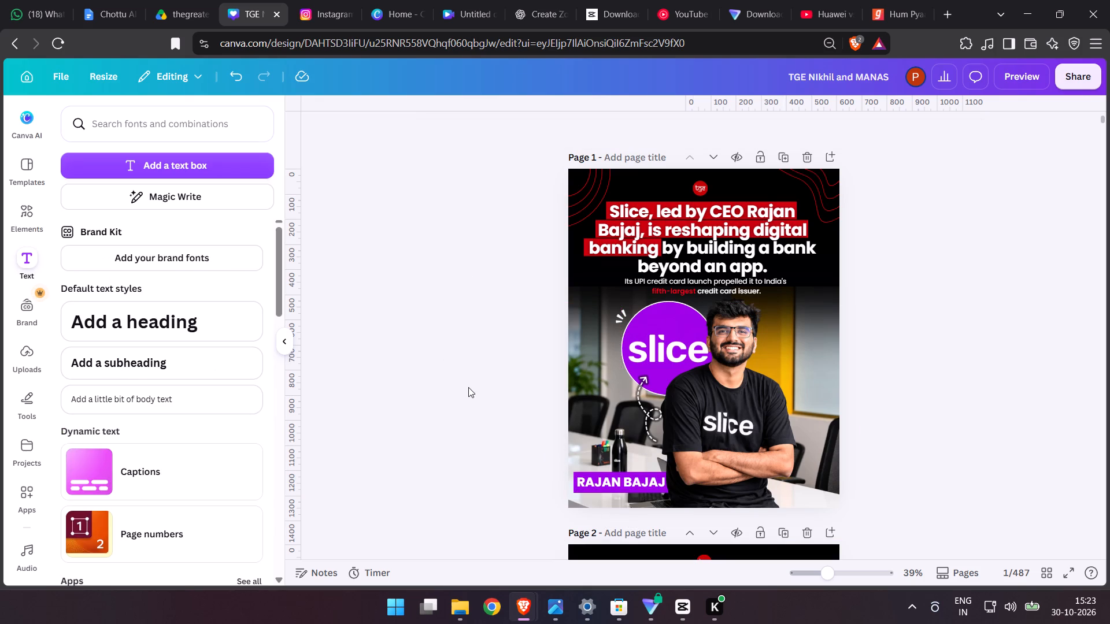
left_click(602, 480)
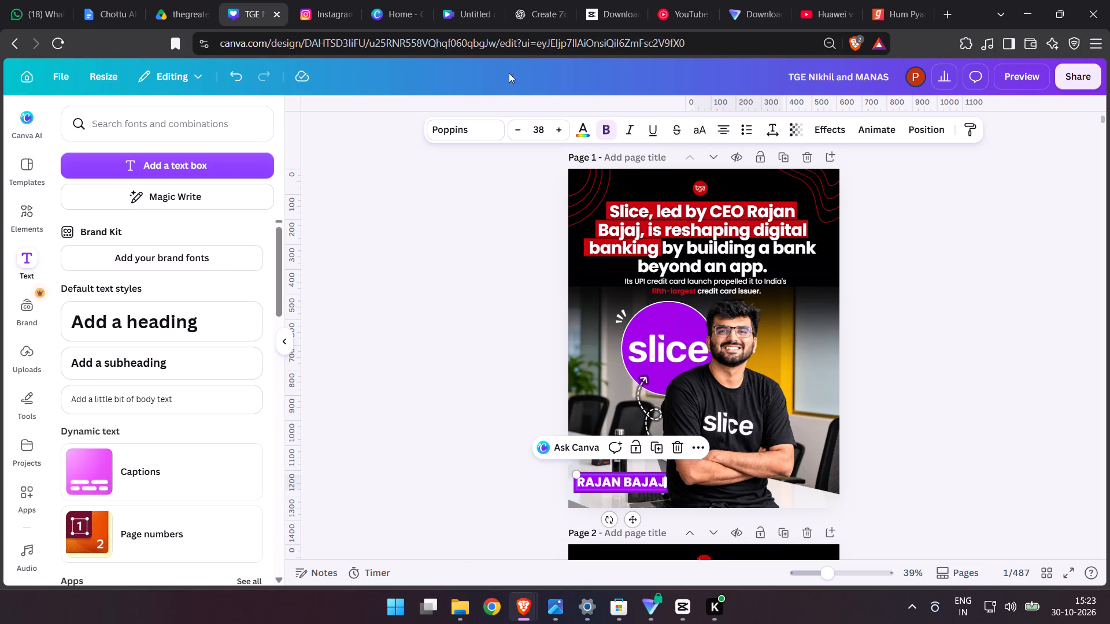
double_click(522, 131)
double_click(449, 389)
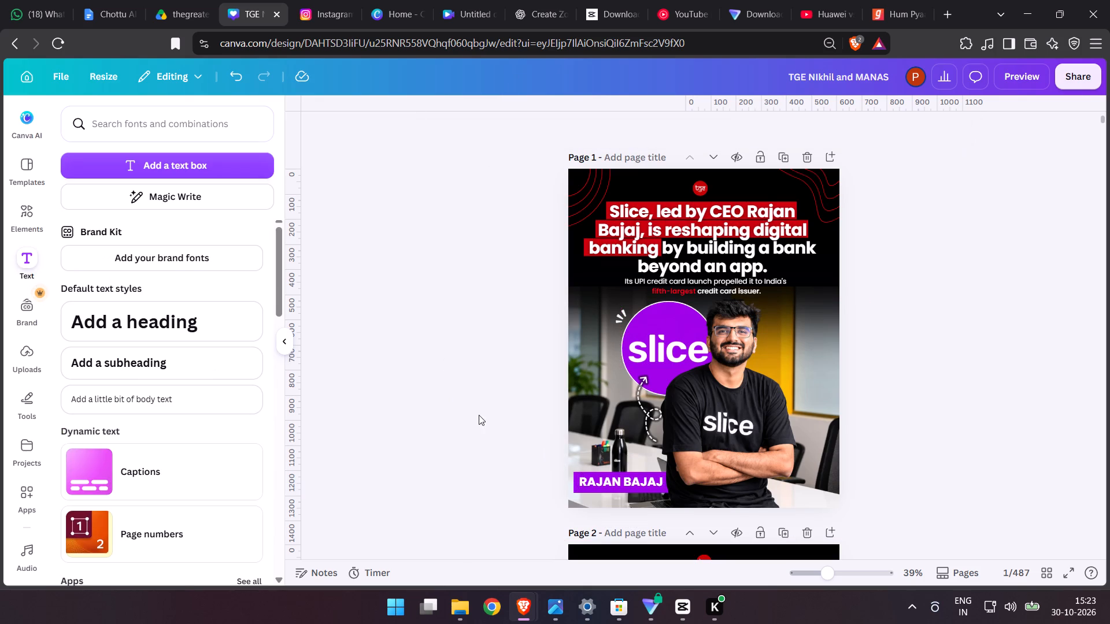
left_click(619, 478)
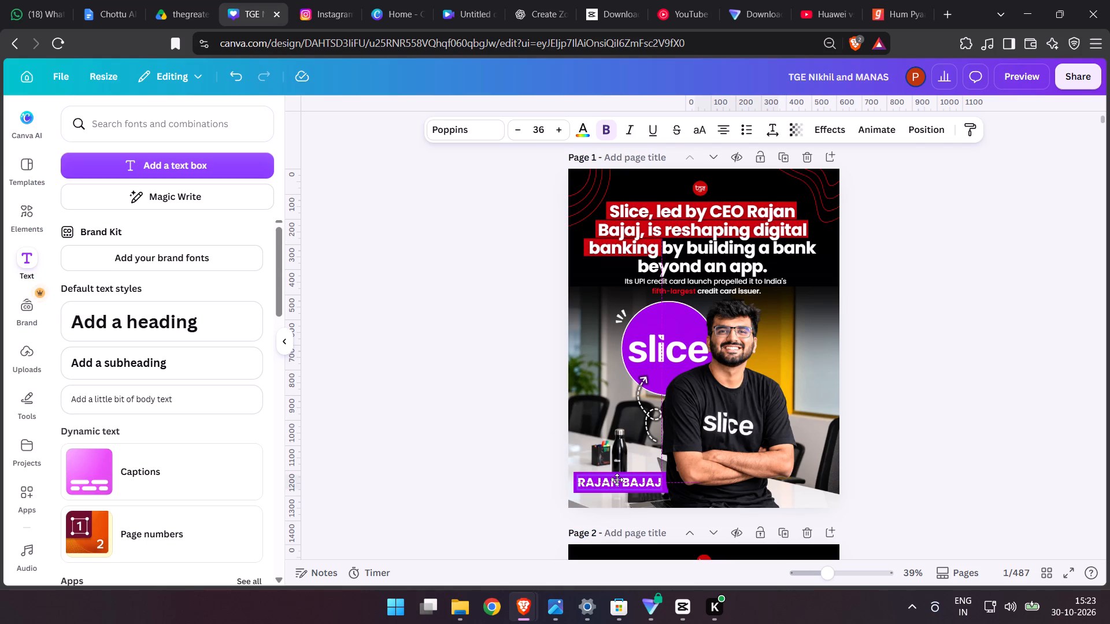
double_click(425, 454)
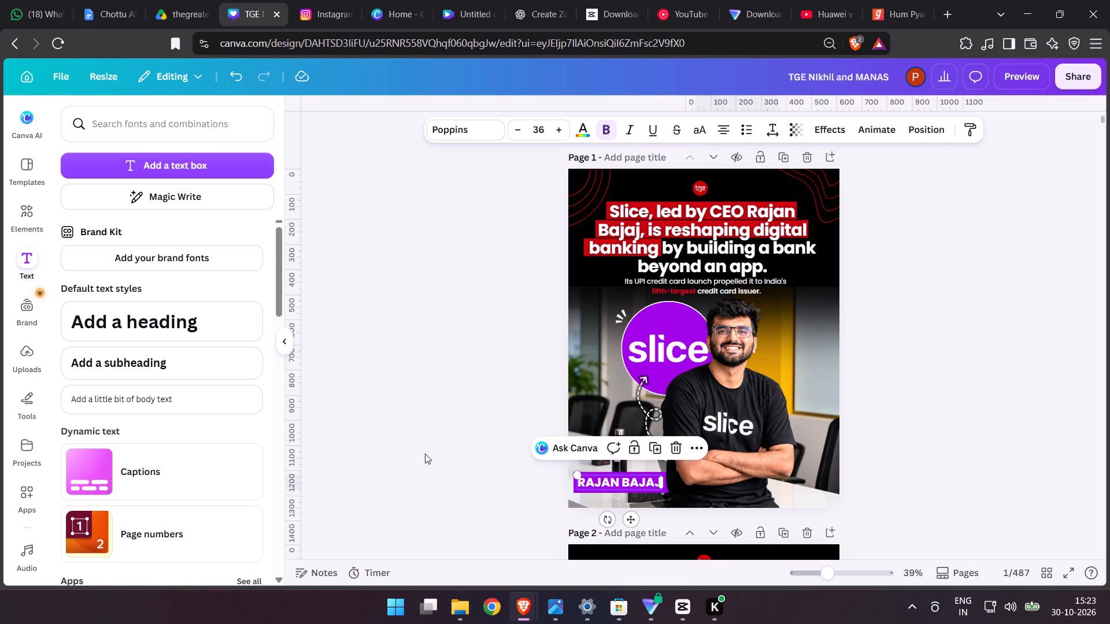
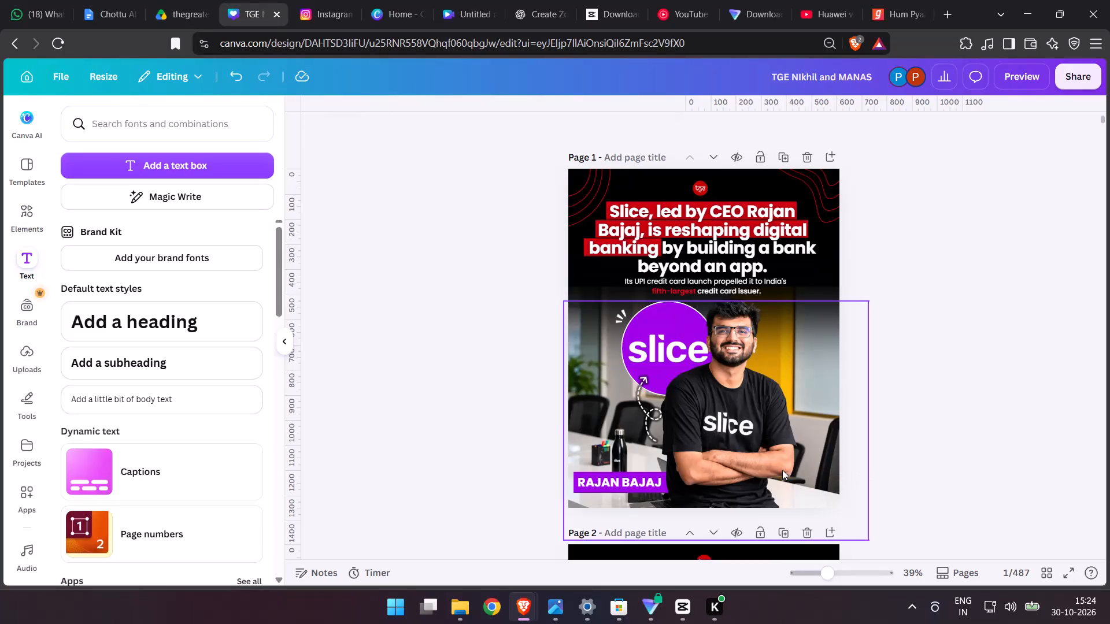
Raise the top edge of the office background photo on page 1 slightly, closer to the subheading.
left_click_drag(713, 302, 713, 291)
left_click(955, 349)
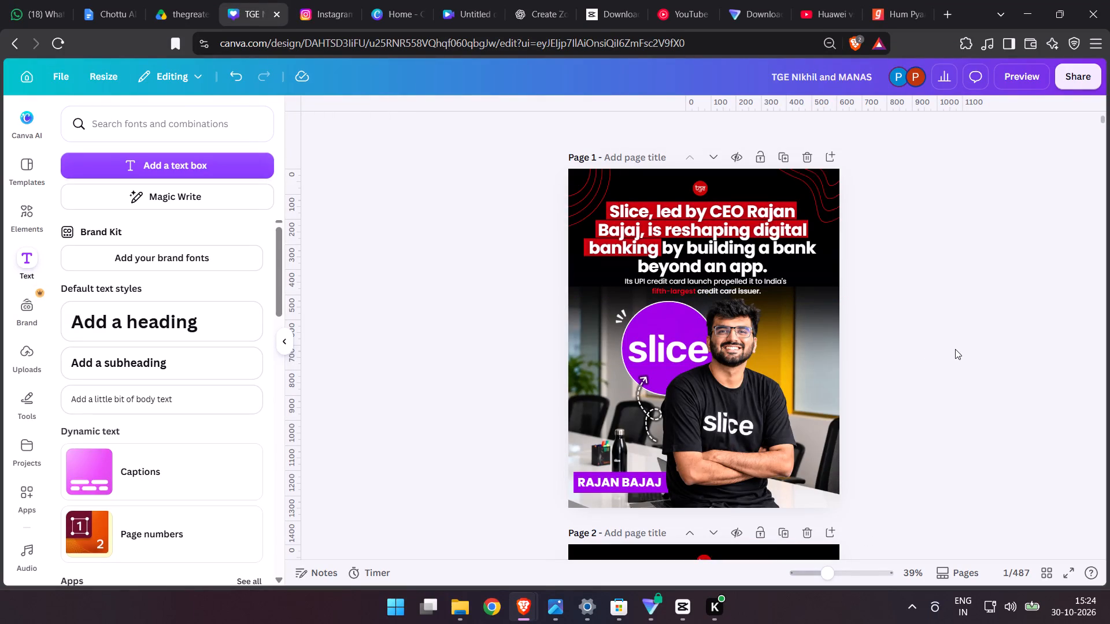
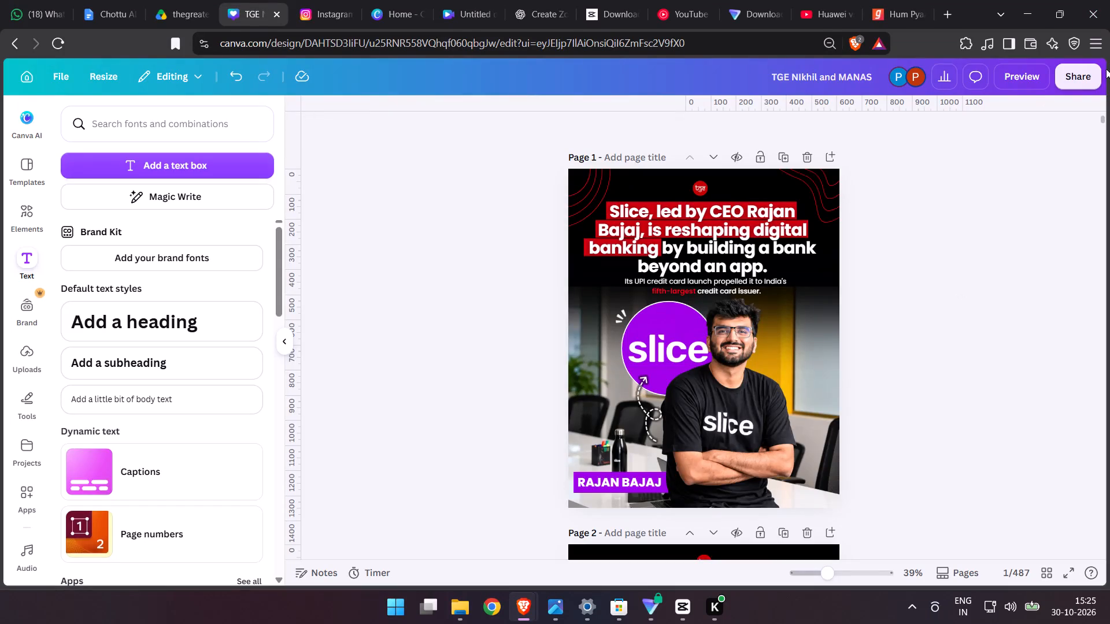
Set up the design's download as a PDF containing only the current page, page 1.
left_click(1090, 79)
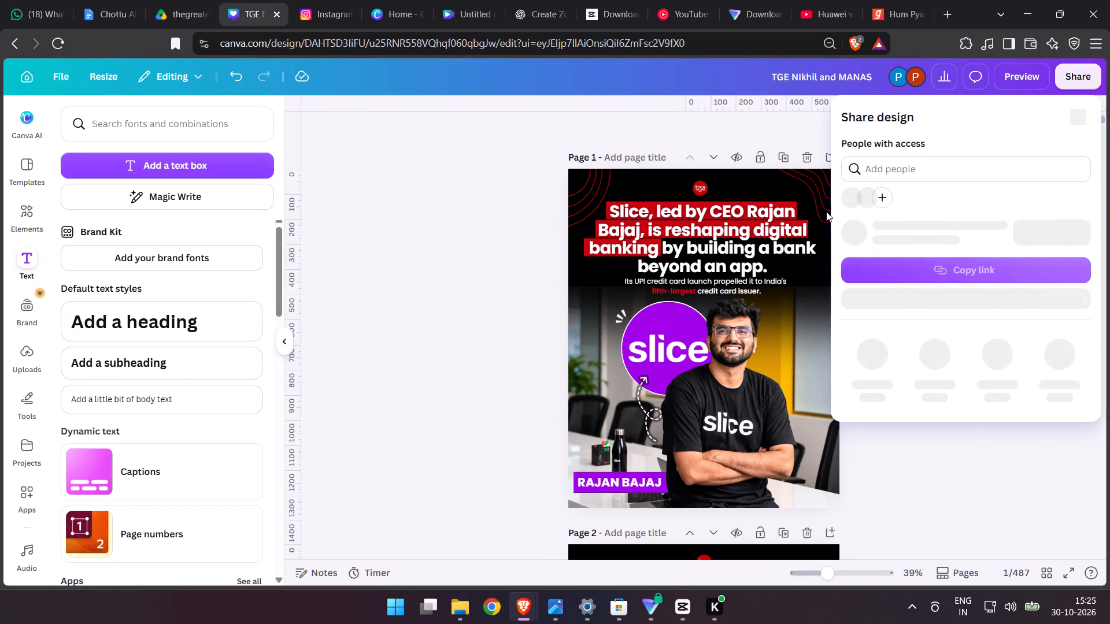
left_click(870, 352)
left_click(869, 372)
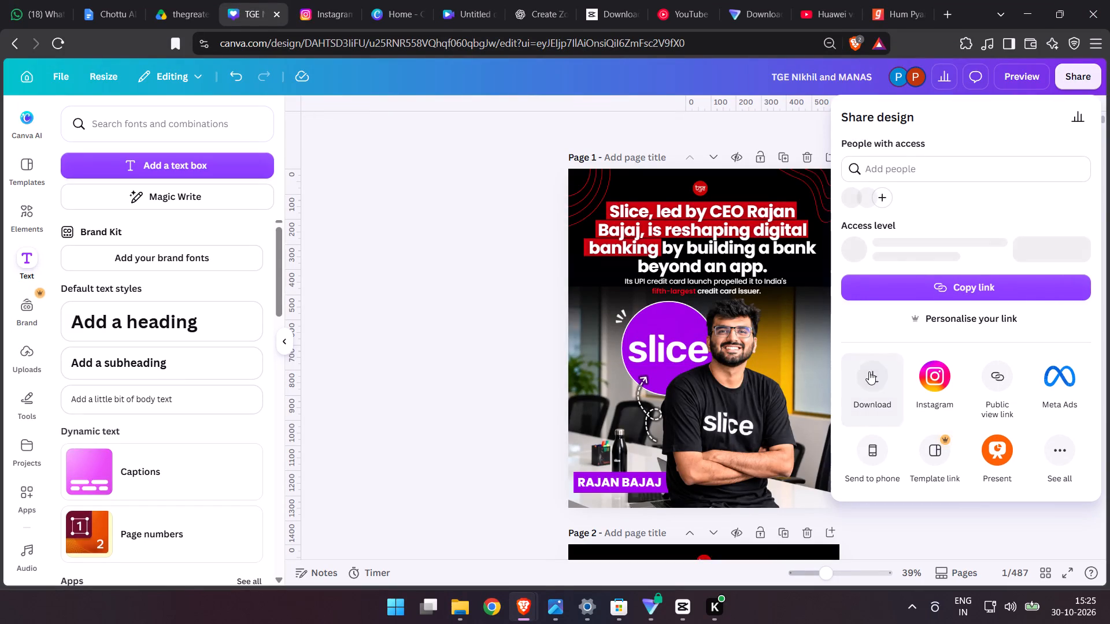
left_click(890, 165)
left_click(896, 280)
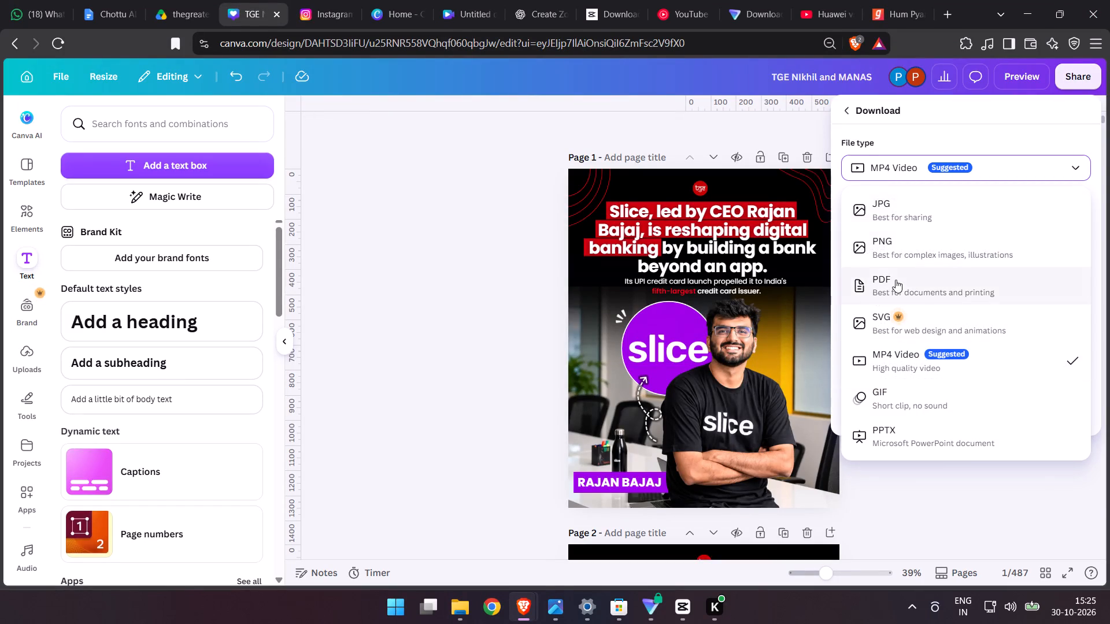
left_click(962, 323)
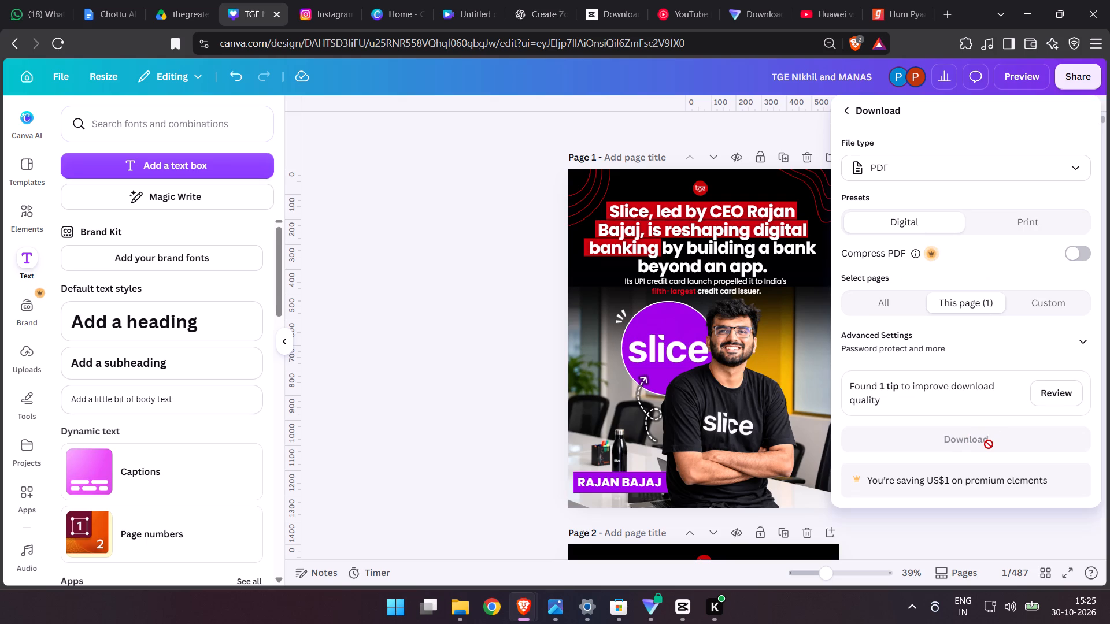
left_click(975, 312)
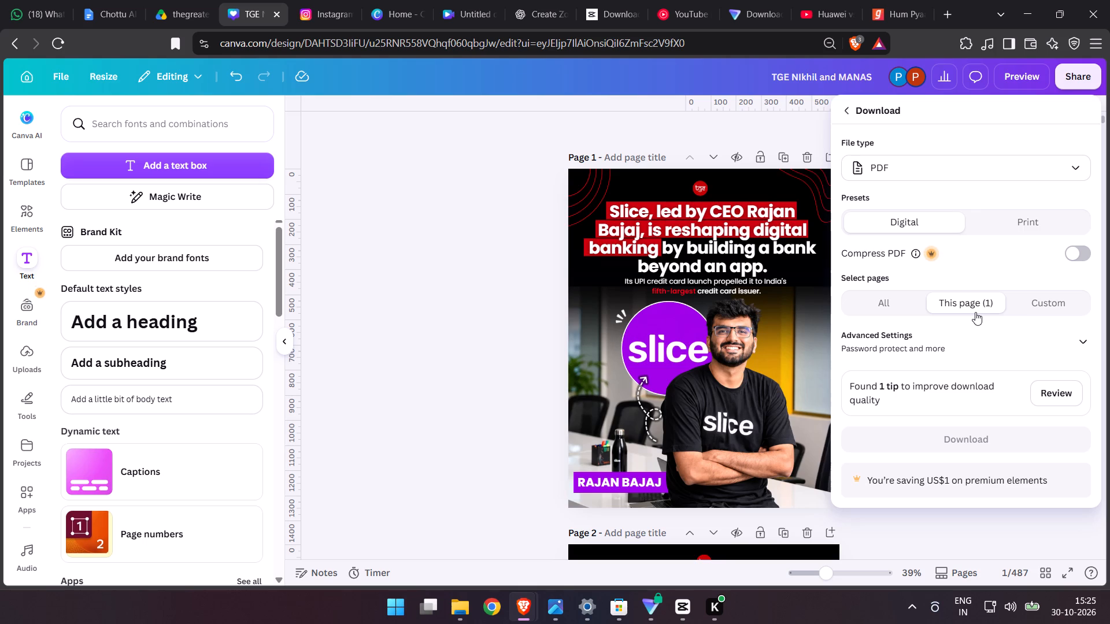
left_click(975, 312)
left_click(976, 297)
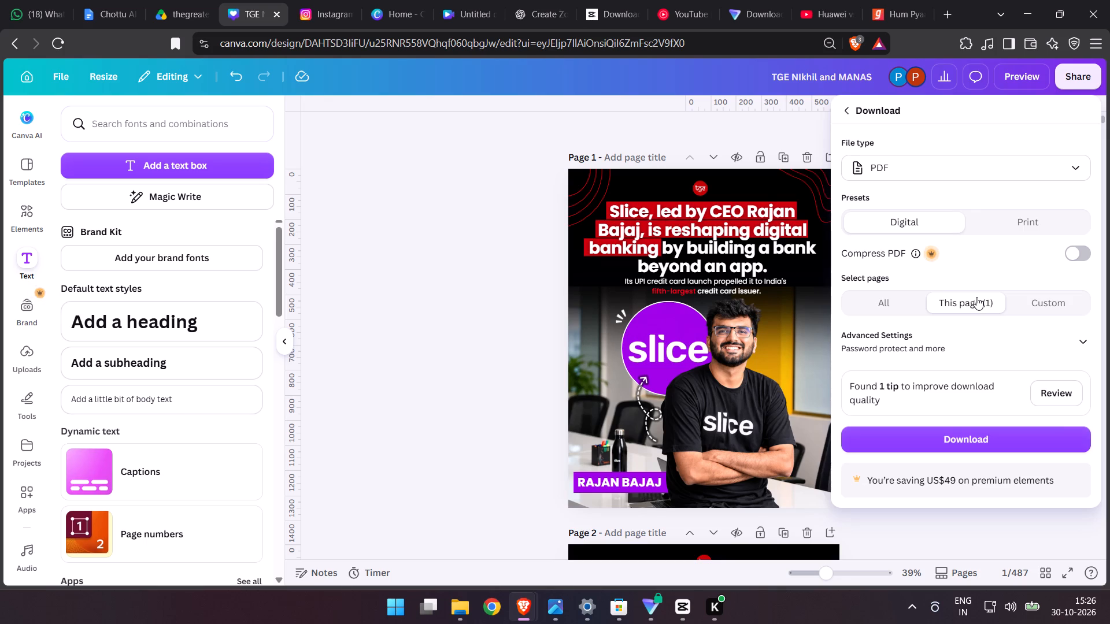
Download page 1 as a PDF and enter SLICE as its file name for saving in the Documents folder.
left_click(954, 439)
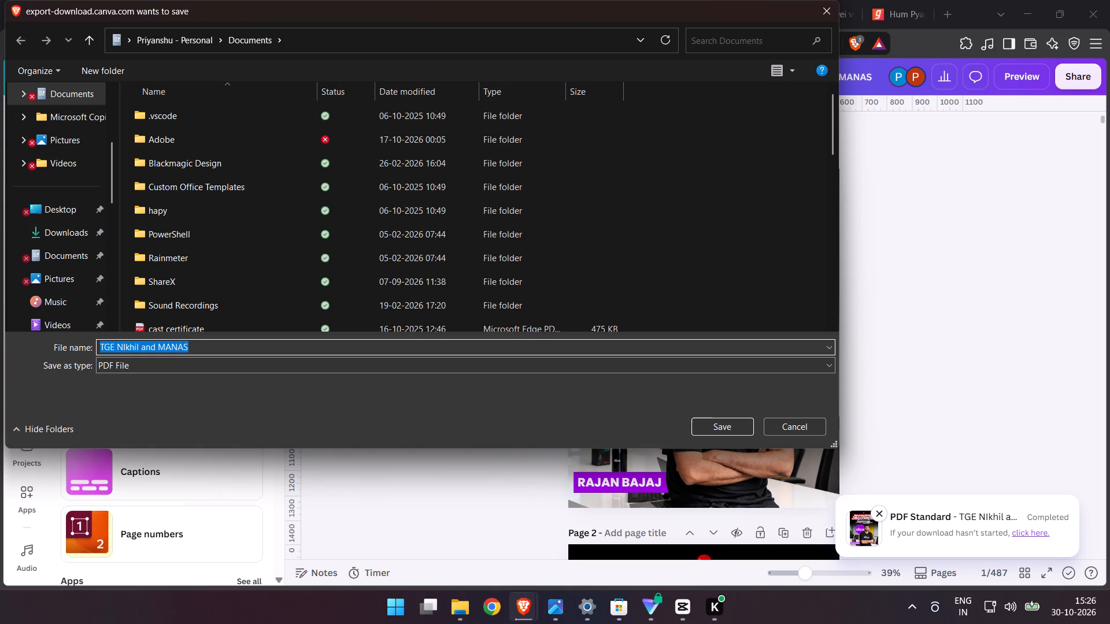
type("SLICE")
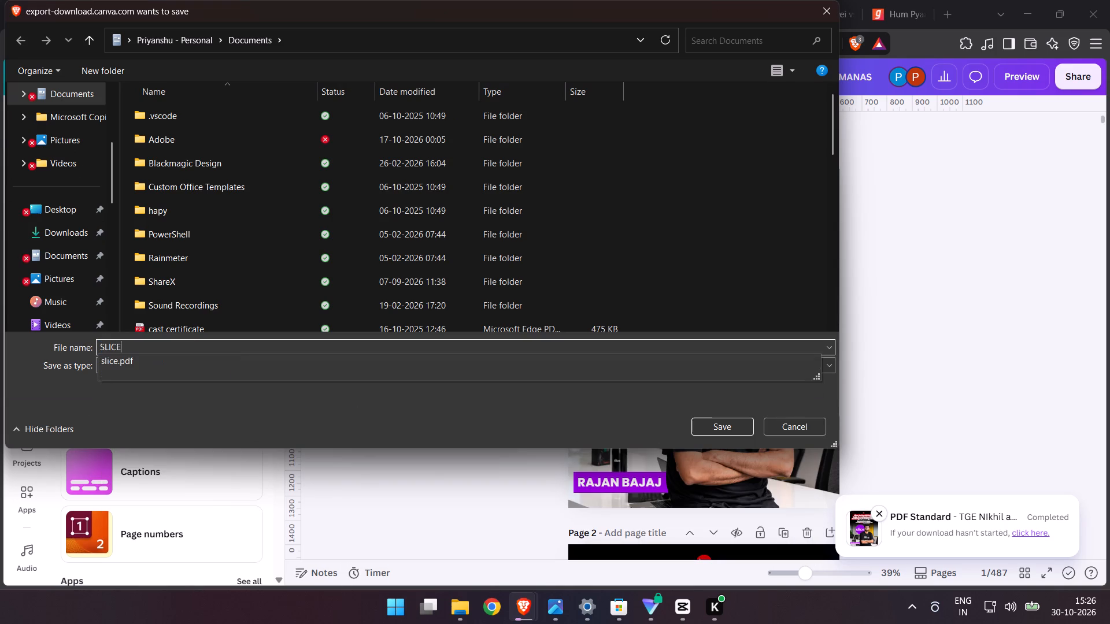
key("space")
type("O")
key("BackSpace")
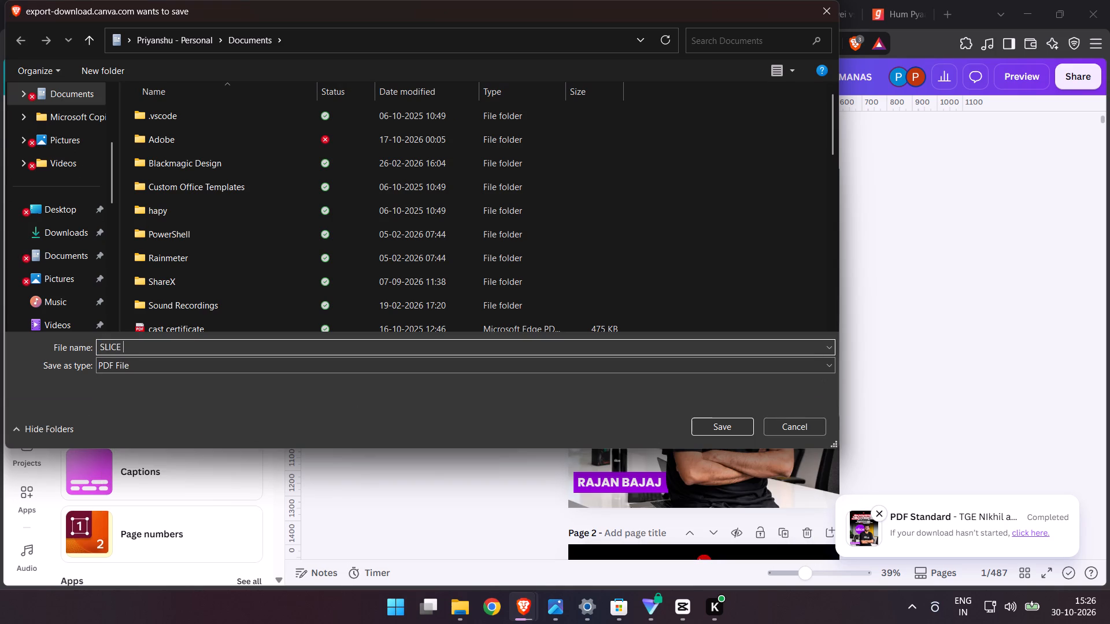
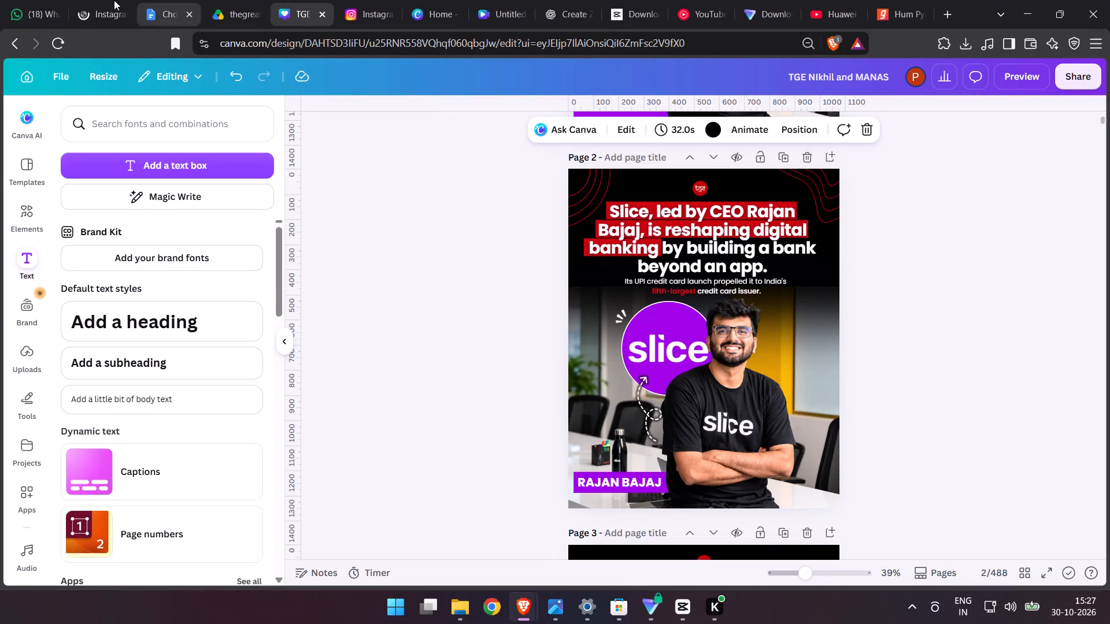
Move the Instagram post's browser tab directly before the design's tab and return to the design.
left_click_drag(105, 0, 239, 0)
left_click(305, 0)
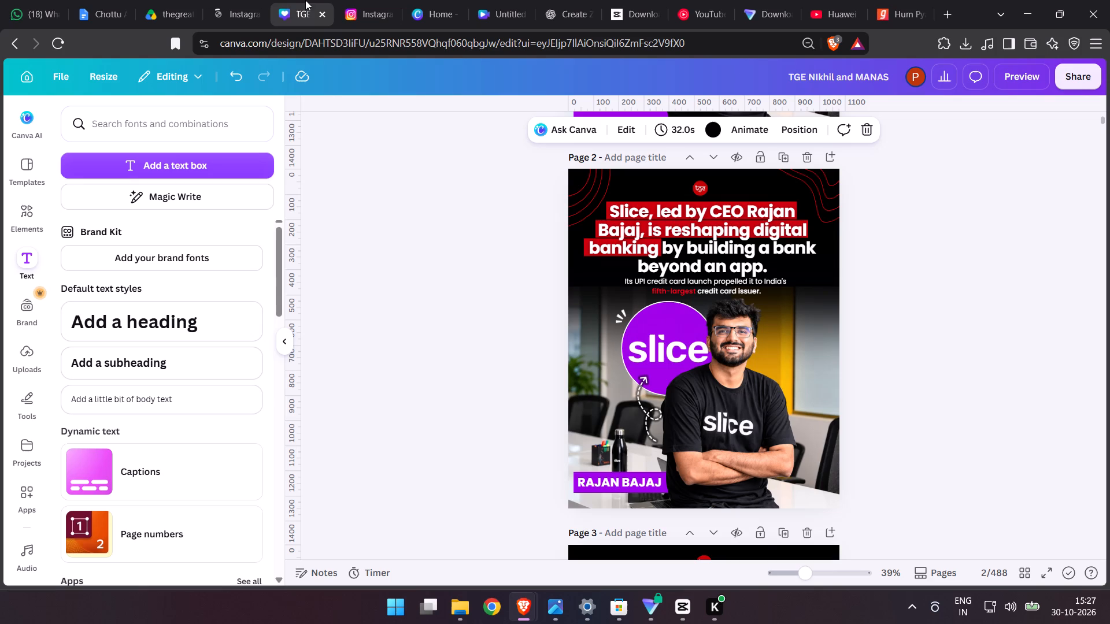
Delete the dashed arrow, the CEO cutout, the slice logo circle and the small white accent strokes from page 1.
scroll(651, 388, "up", 5)
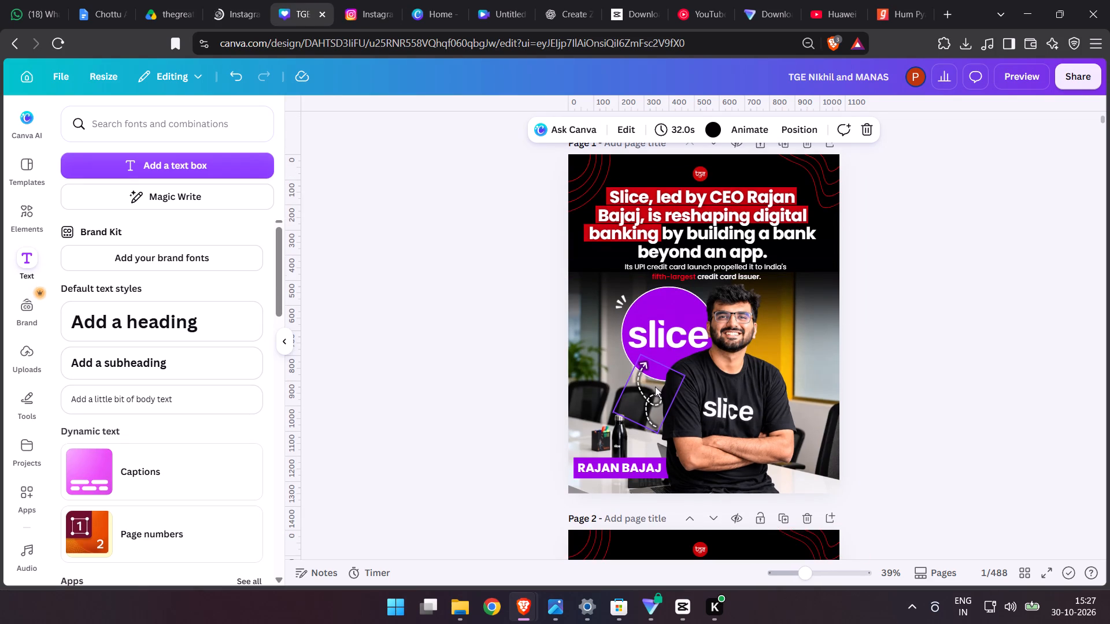
left_click(651, 385)
key("Delete")
left_click(650, 352)
key("Delete")
left_click(668, 356)
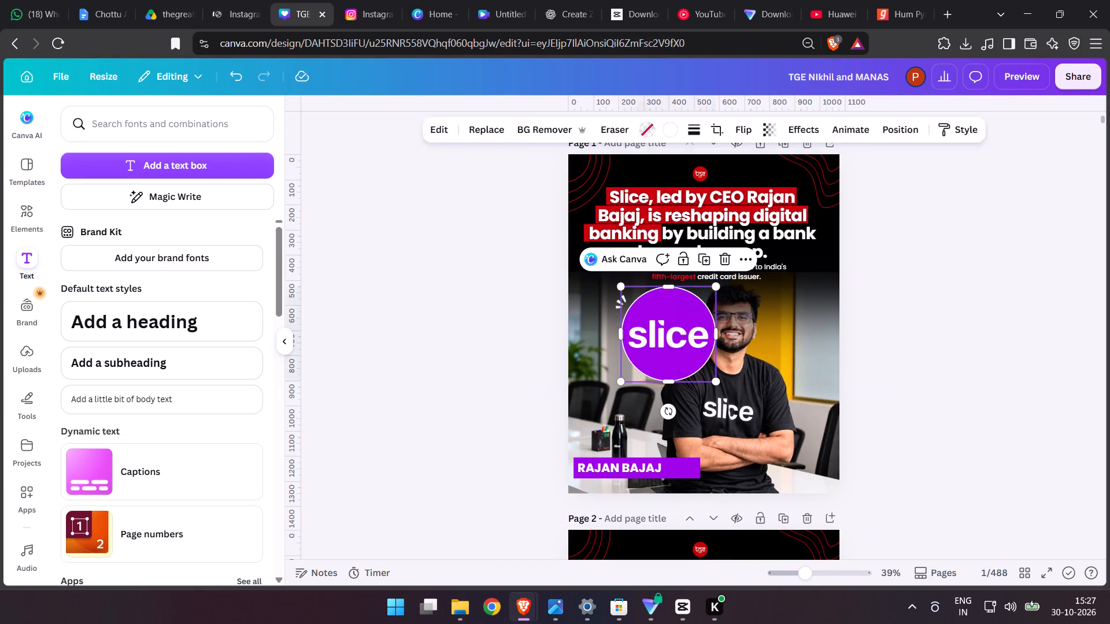
key("Delete")
key("Delete")
left_click(621, 299)
key("Delete")
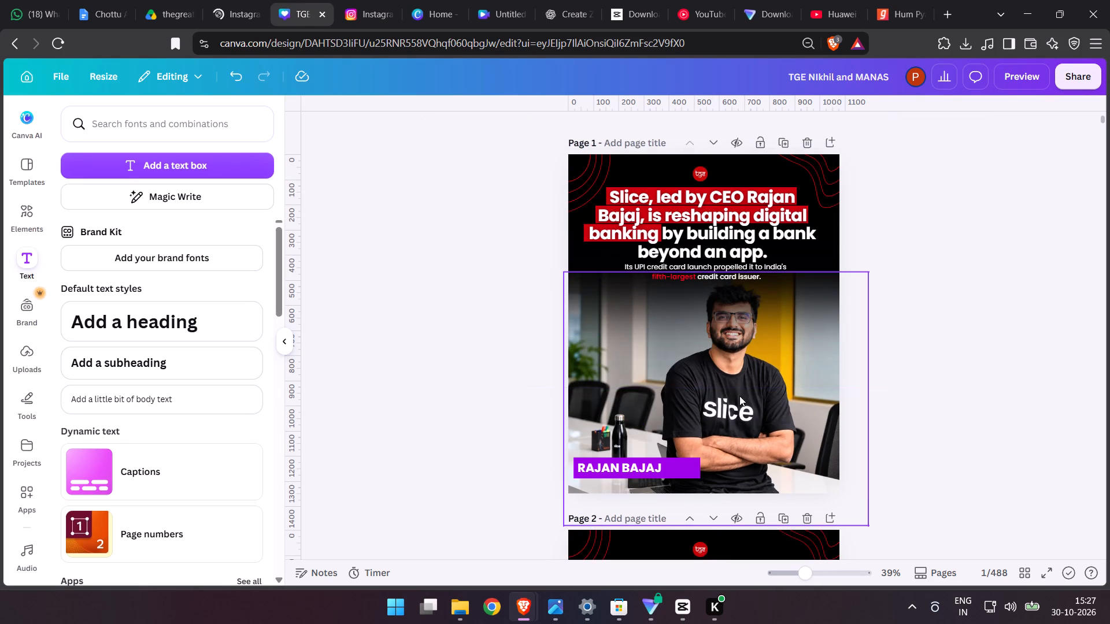
Delete the office photo, the purple label bar, the CEO name text and the subheading from page 1, keeping the headline.
left_click(738, 426)
key("Delete")
left_click(689, 463)
key("Delete")
left_click(635, 468)
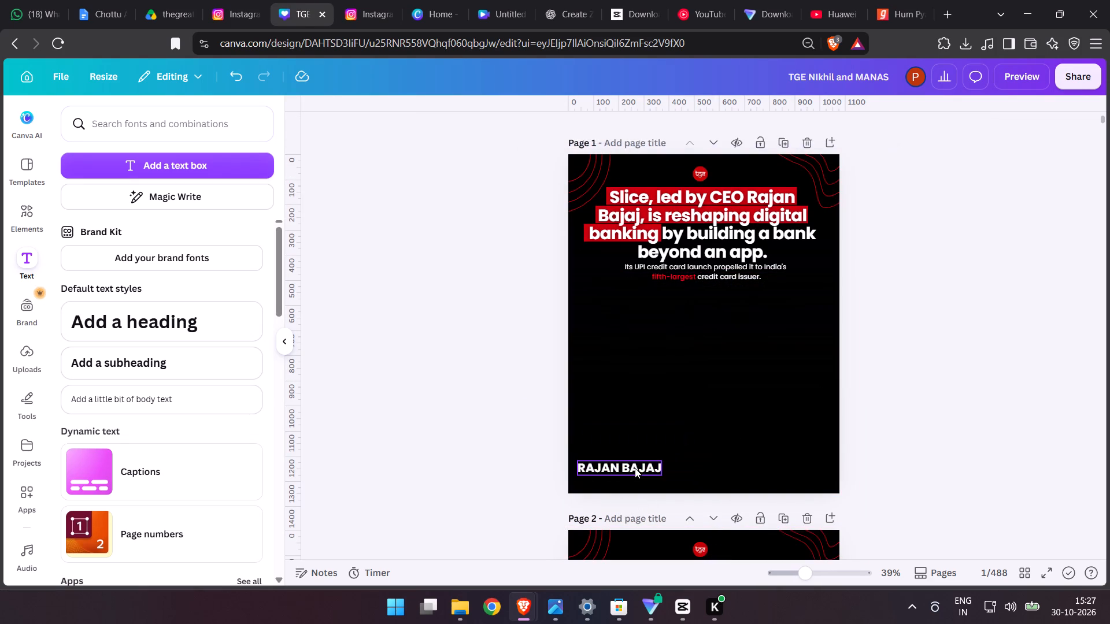
key("Delete")
left_click(676, 277)
key("Delete")
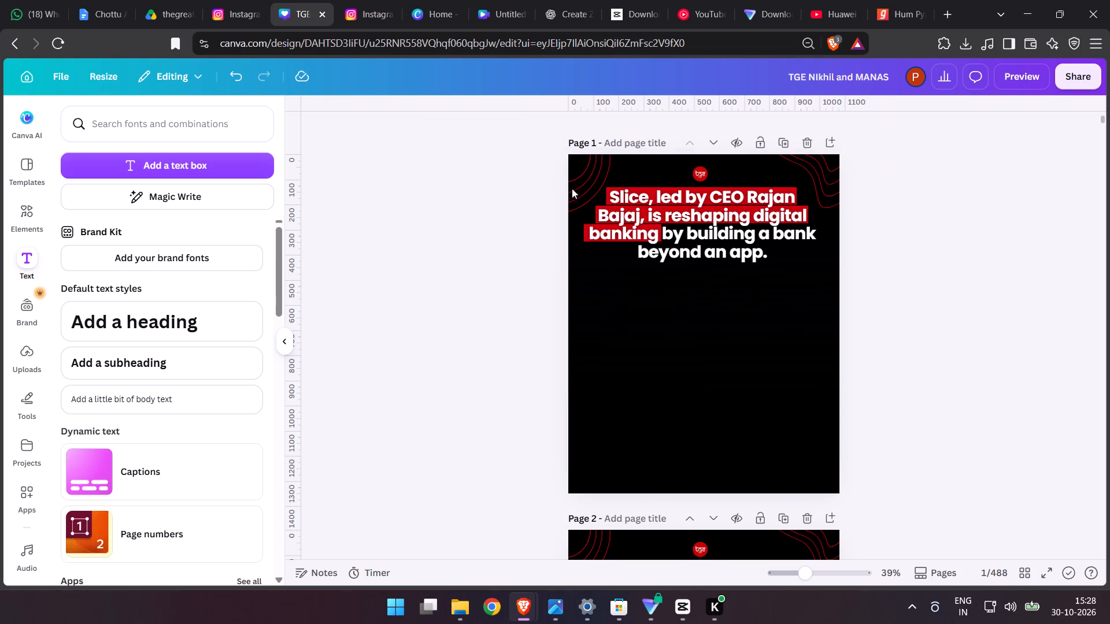
Extract the headline text from the Diet Coke Instagram post image and replace page 1's Slice headline with it.
left_click(260, 0)
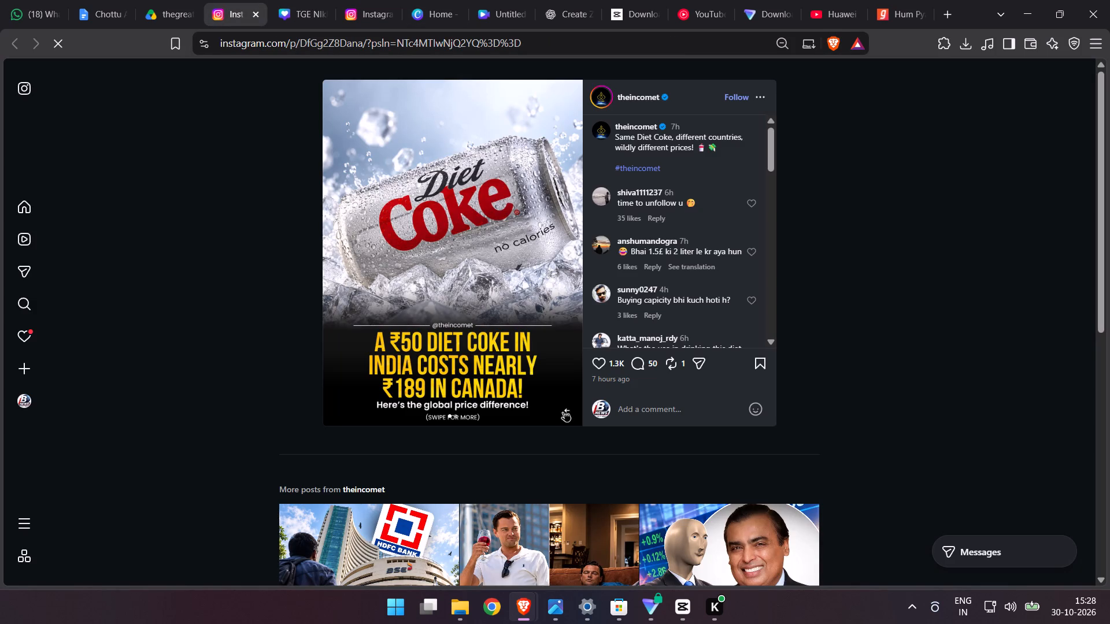
key("shift+super+t")
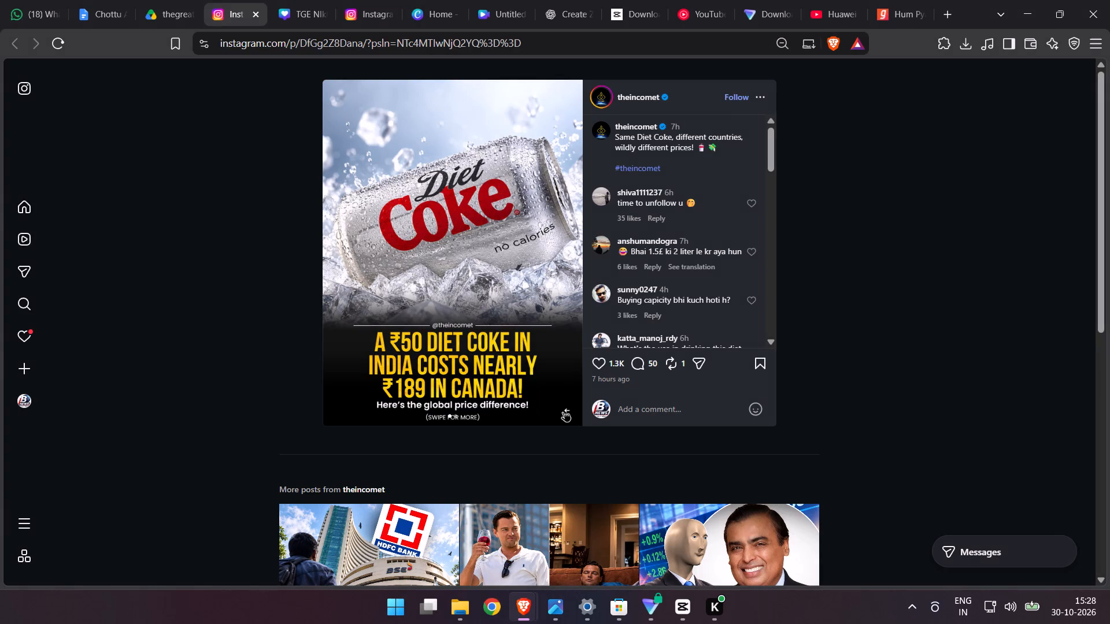
left_click(278, 0)
double_click(661, 236)
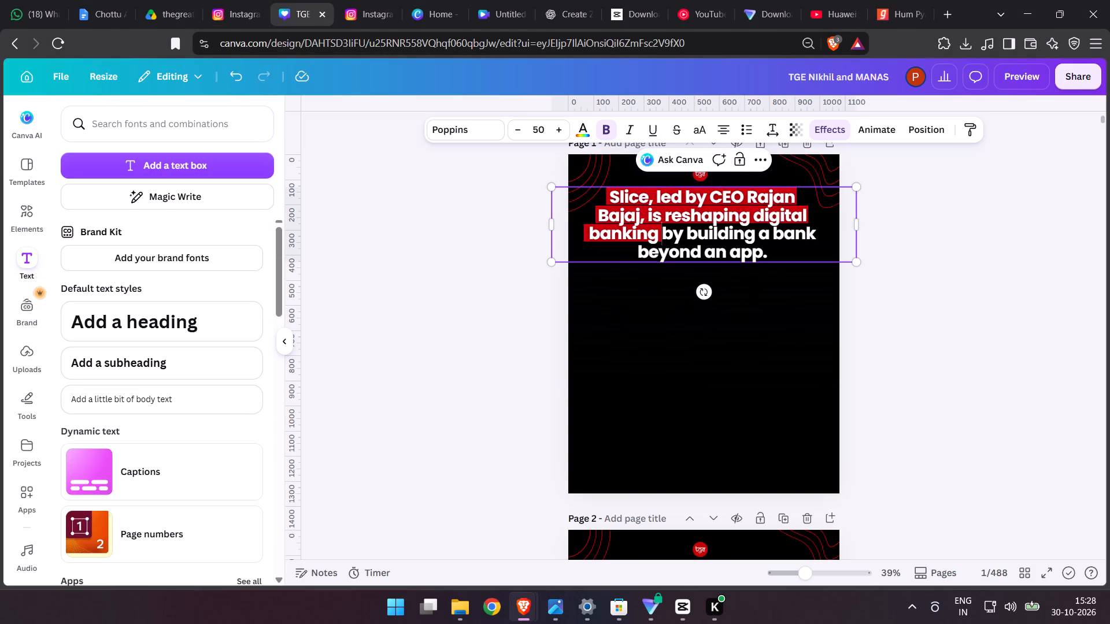
key("ctrl+a")
key("ctrl+v")
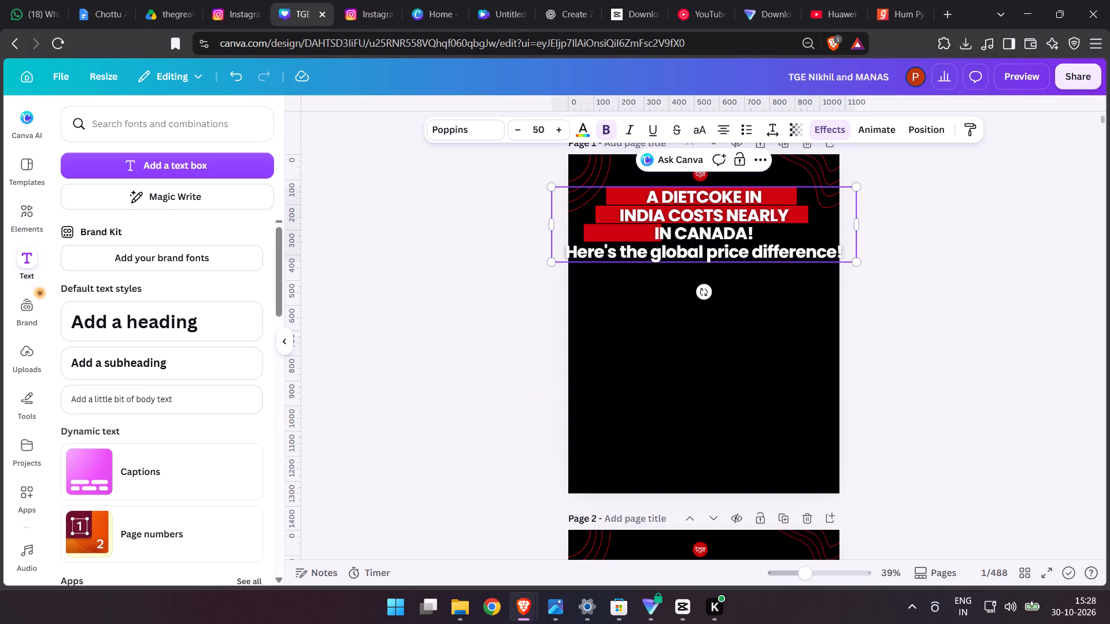
Check page 1's headline against the Instagram post and add the missing space so it reads "DIET COKE".
left_click(256, 0)
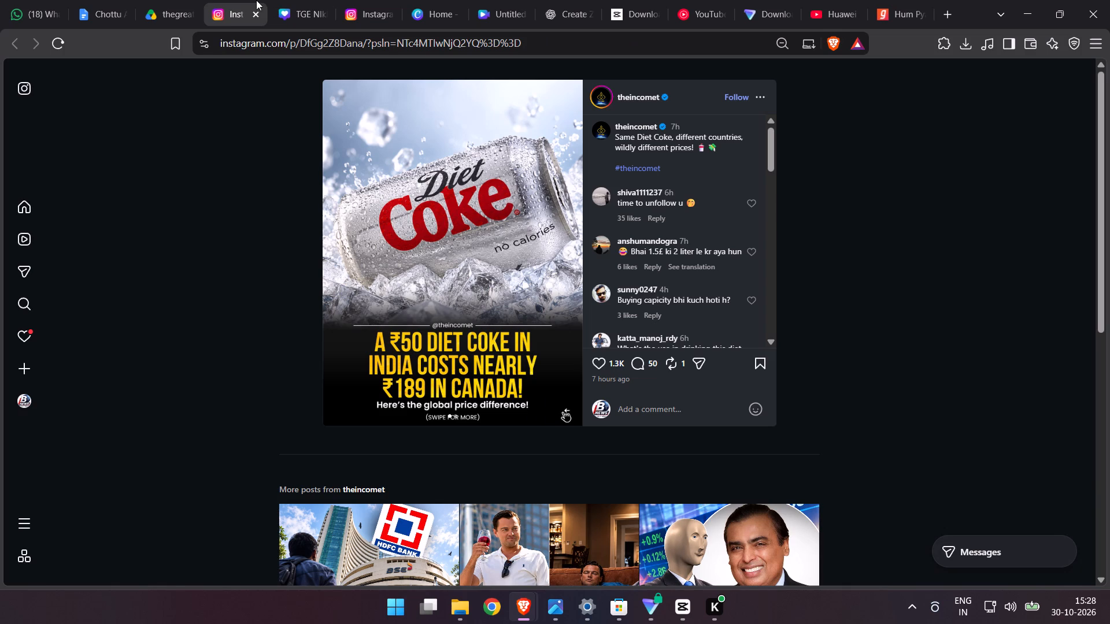
left_click(302, 0)
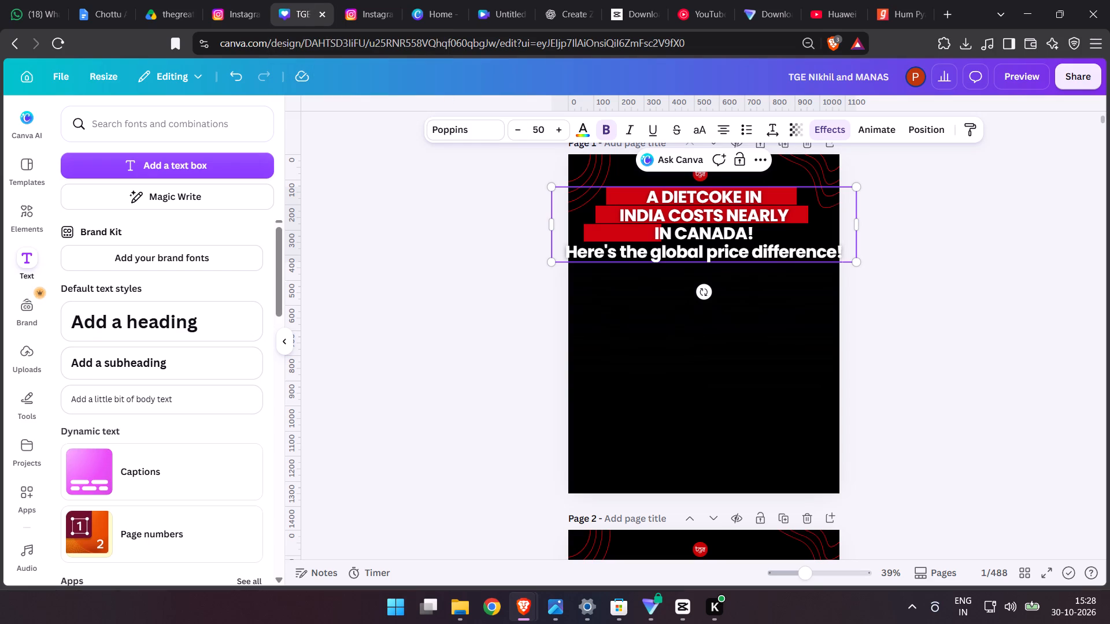
left_click(695, 199)
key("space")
left_click(228, 0)
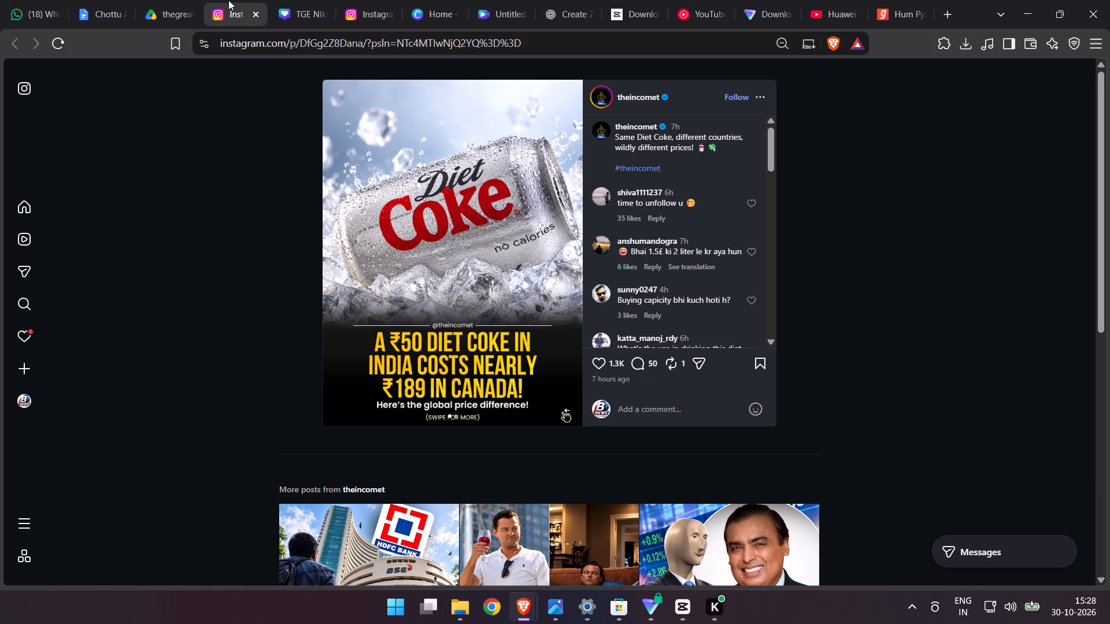
left_click(320, 0)
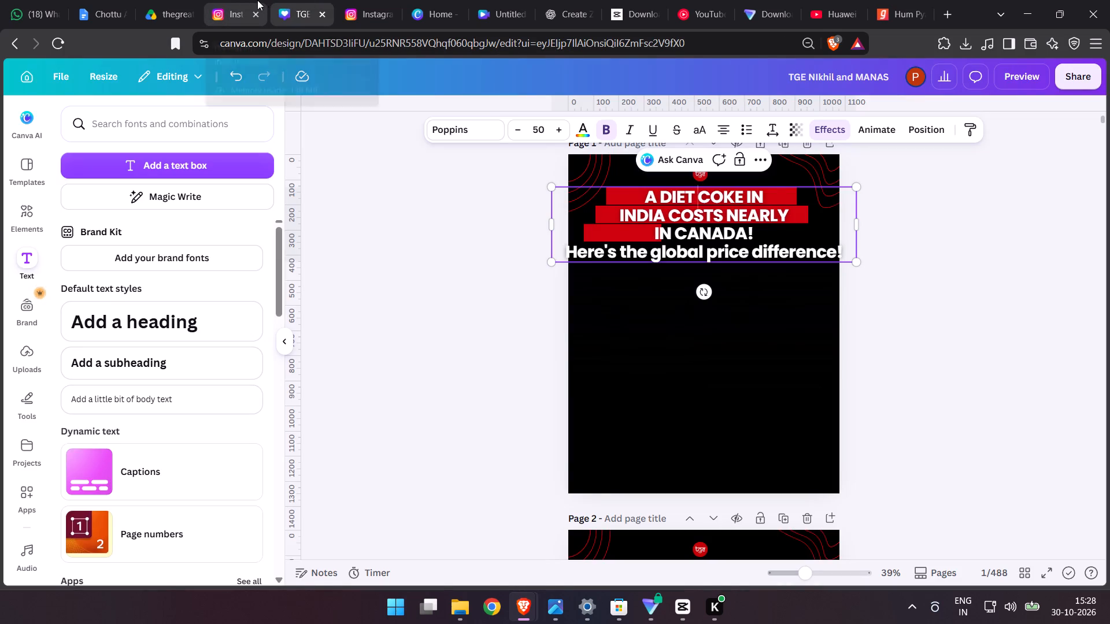
left_click(257, 0)
left_click(301, 0)
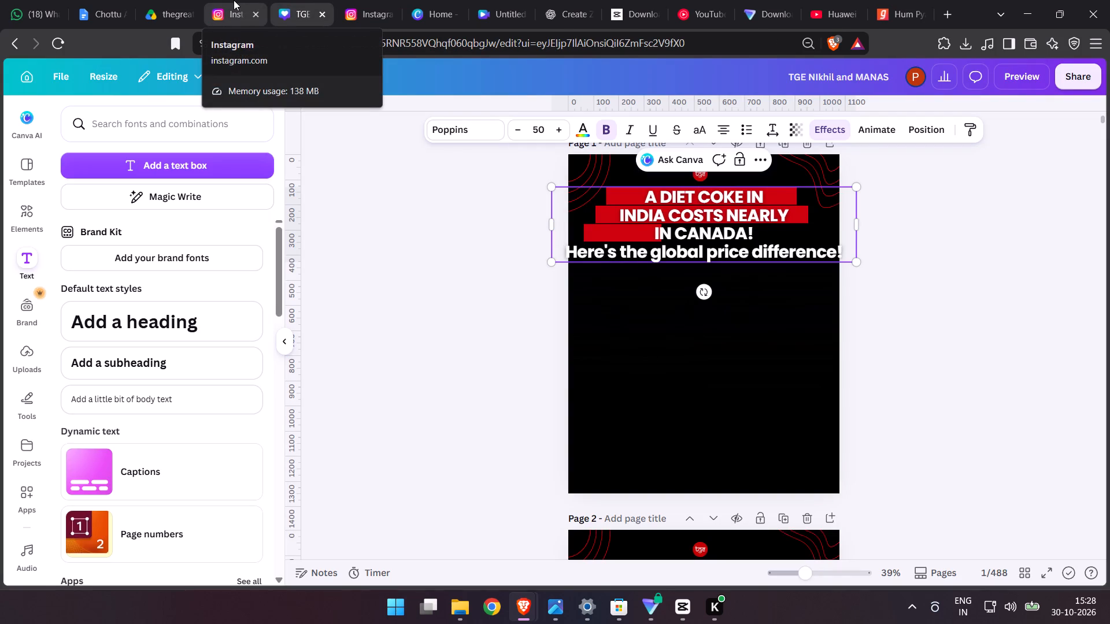
Find the ₹ symbol in page 4's Bihar manufacturing city headline and copy it.
scroll(689, 252, "down", 4)
scroll(684, 277, "up", 1)
scroll(684, 277, "down", 1)
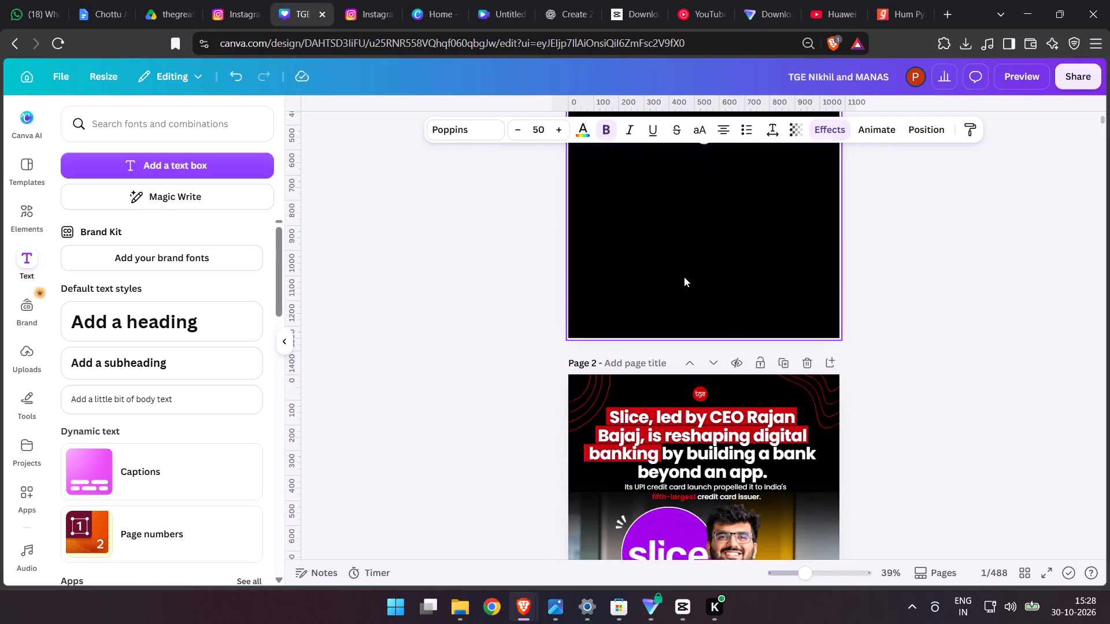
scroll(667, 317, "down", 12)
scroll(669, 322, "up", 2)
scroll(669, 322, "down", 1)
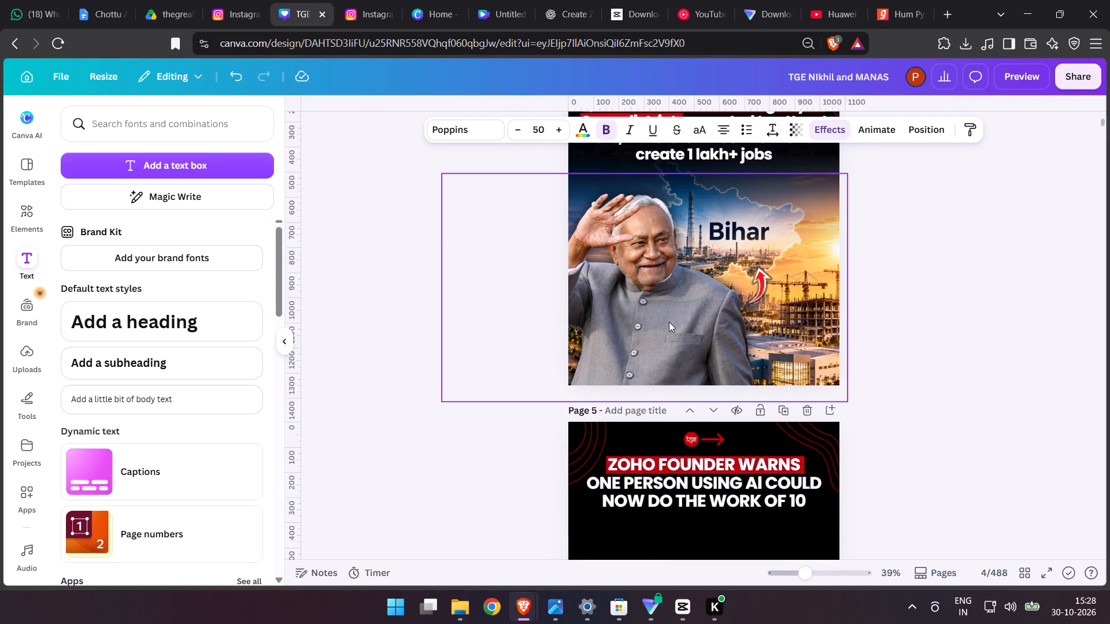
scroll(669, 321, "up", 5)
scroll(669, 321, "down", 1)
scroll(669, 321, "up", 1)
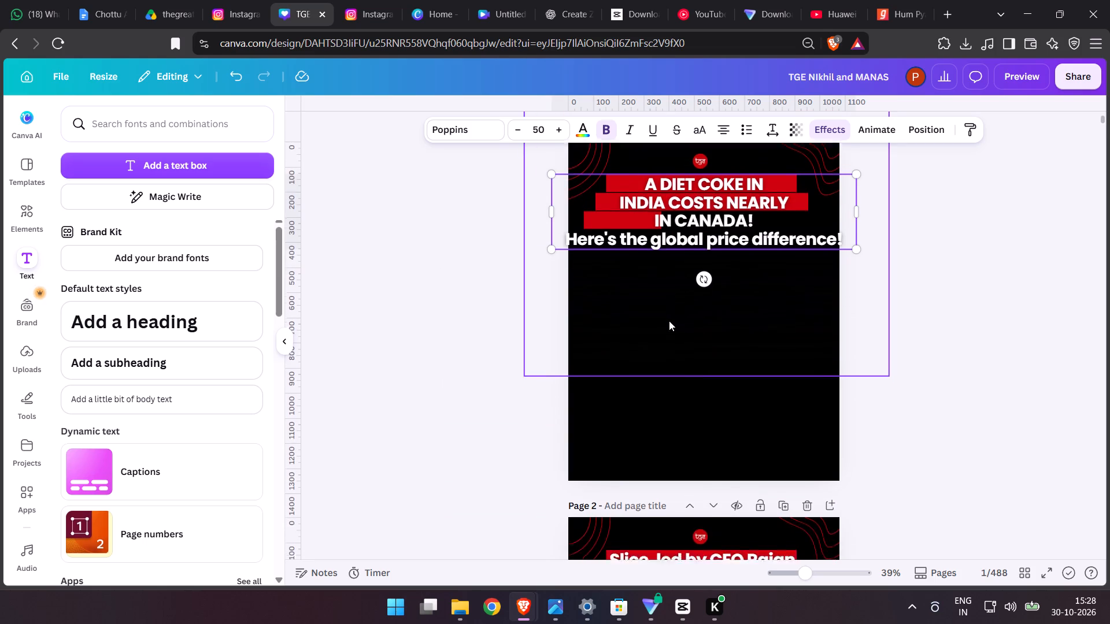
scroll(669, 321, "down", 5)
scroll(669, 321, "up", 1)
scroll(669, 321, "down", 2)
scroll(465, 399, "down", 4)
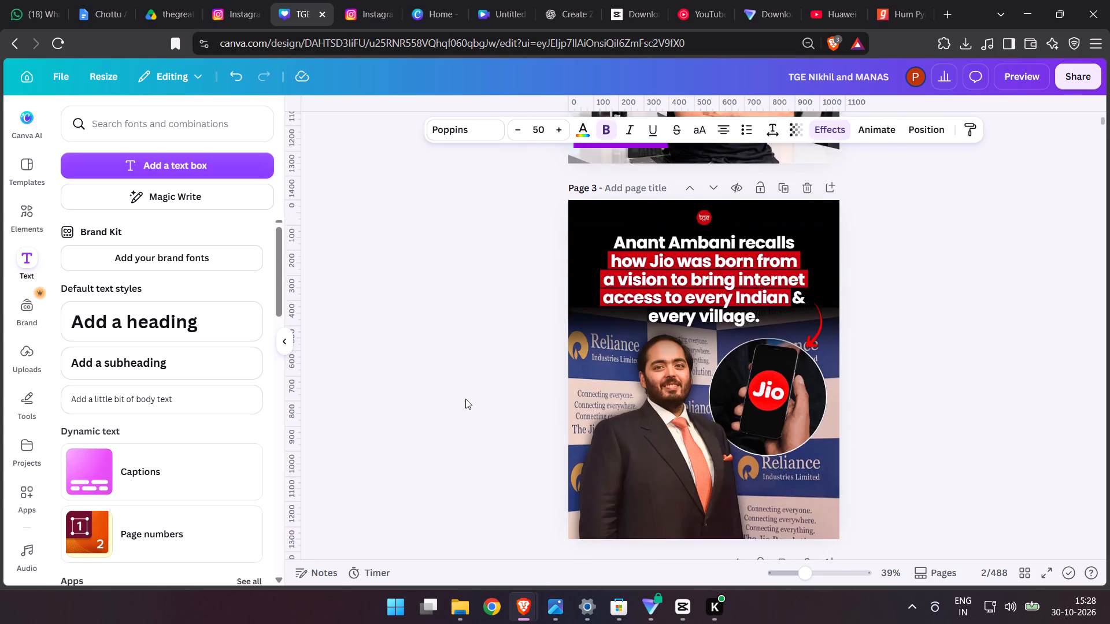
scroll(465, 399, "down", 4)
double_click(607, 374)
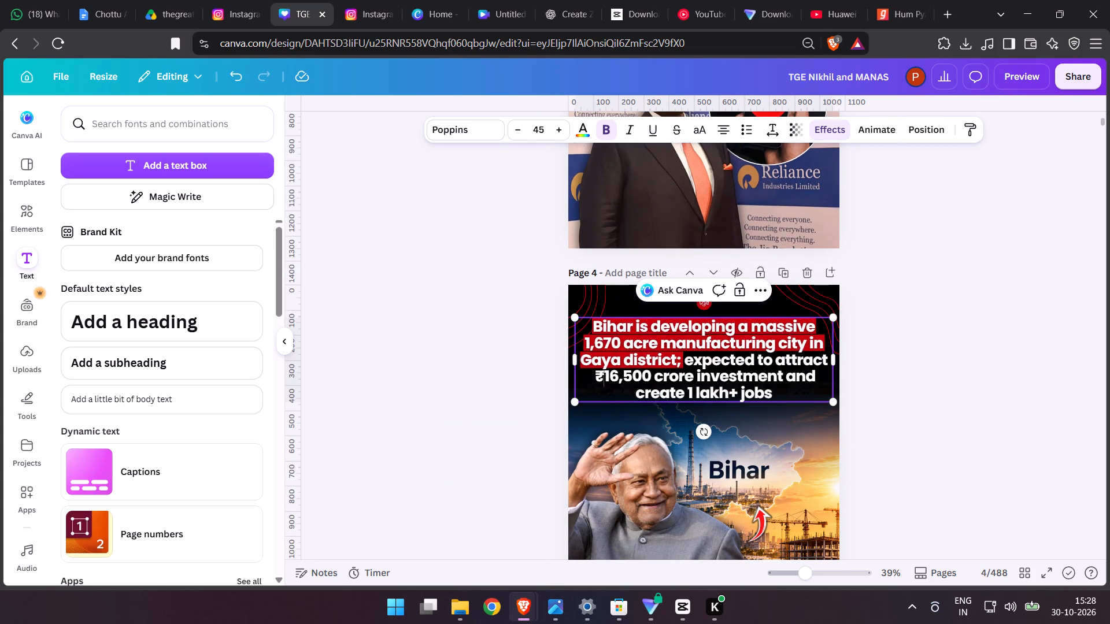
left_click_drag(603, 373, 595, 373)
key("ctrl+c")
Insert "₹50" before "DIET COKE" in page 1's headline, using the copied rupee symbol.
scroll(528, 418, "up", 3)
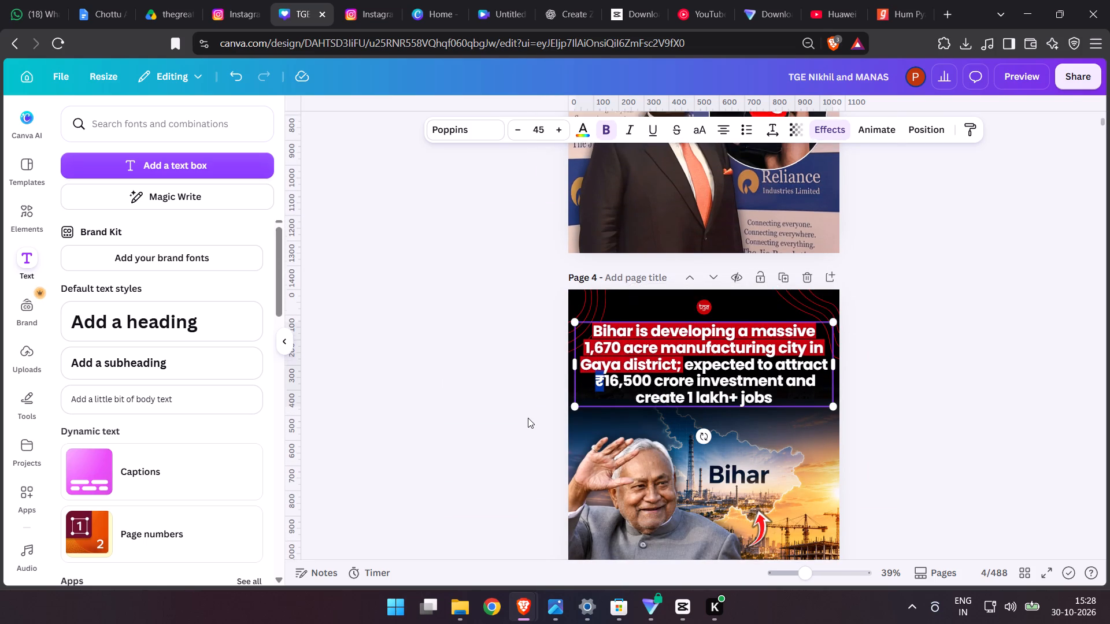
scroll(528, 418, "up", 19)
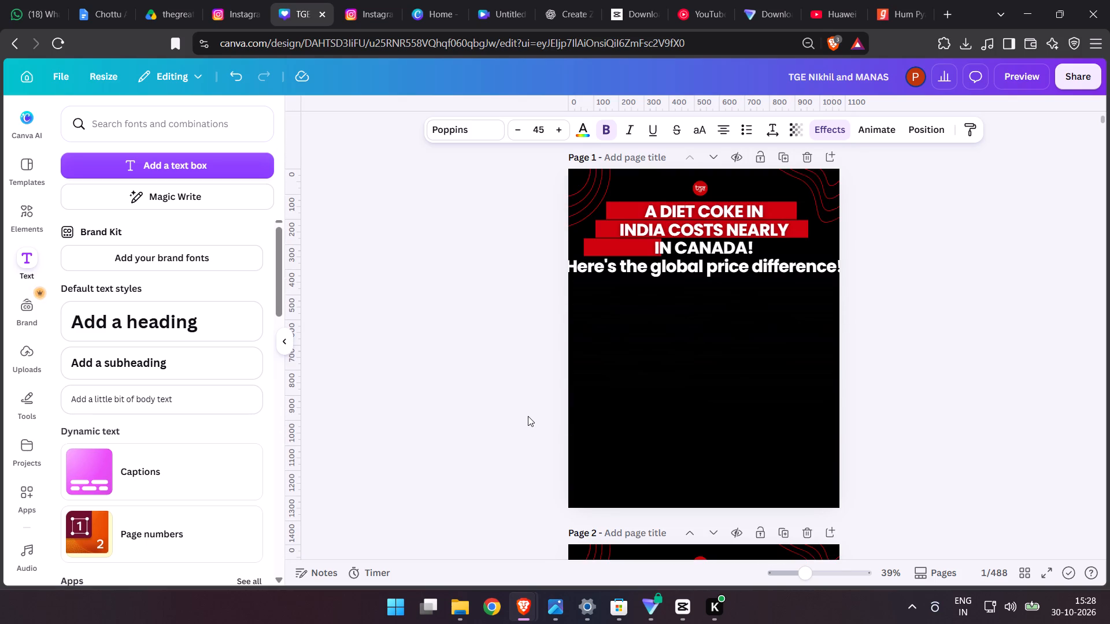
scroll(670, 326, "up", 1)
double_click(659, 206)
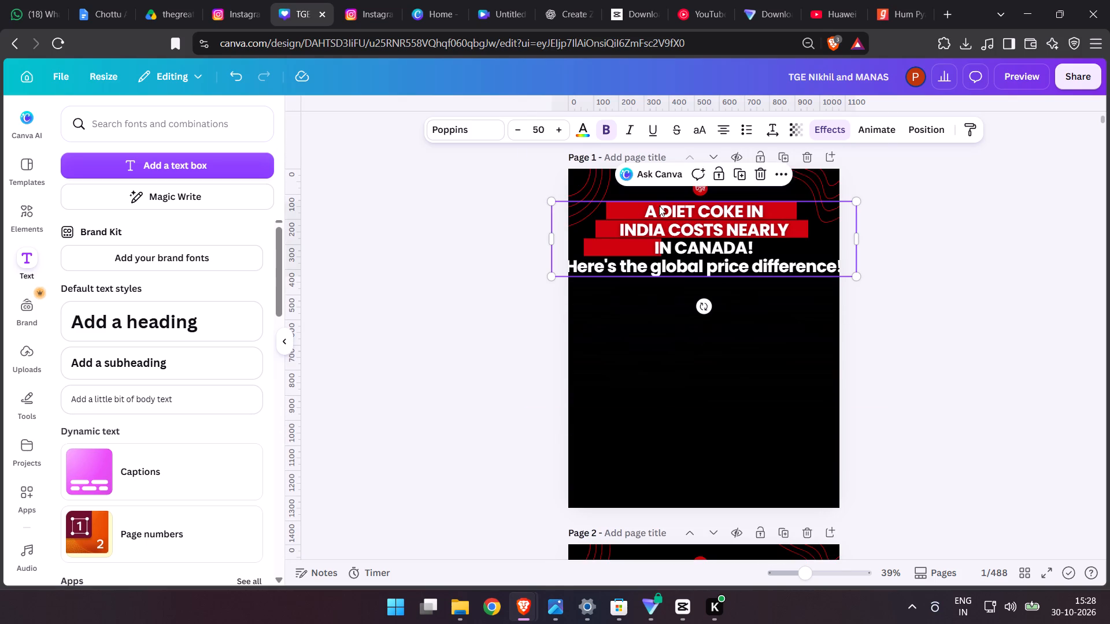
key("ctrl+v")
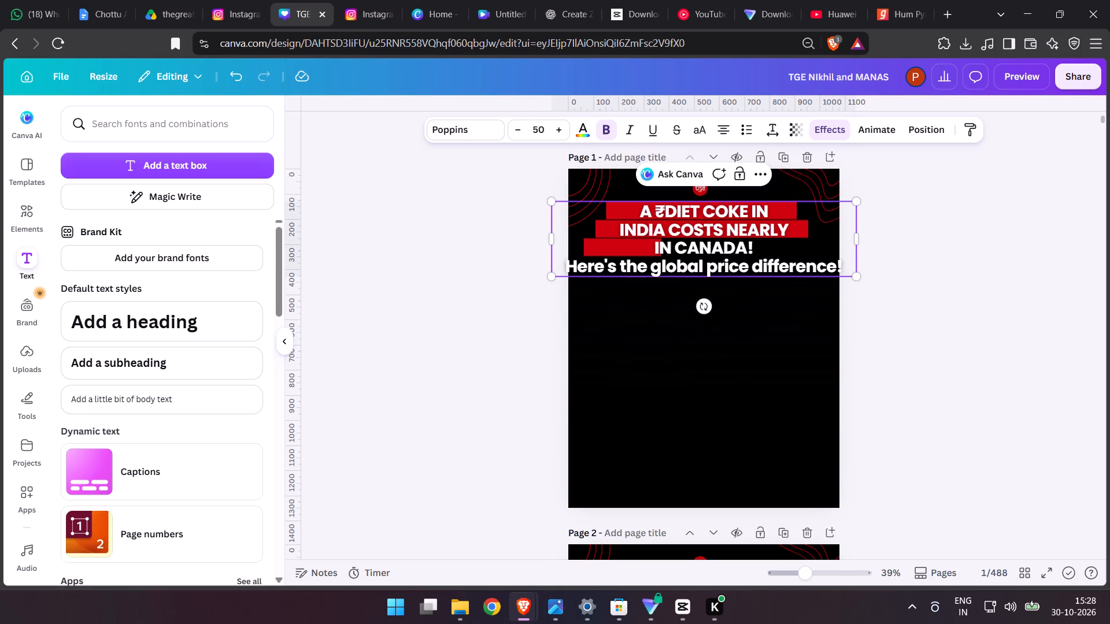
key("Clear")
key("Insert")
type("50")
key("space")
left_click(405, 203)
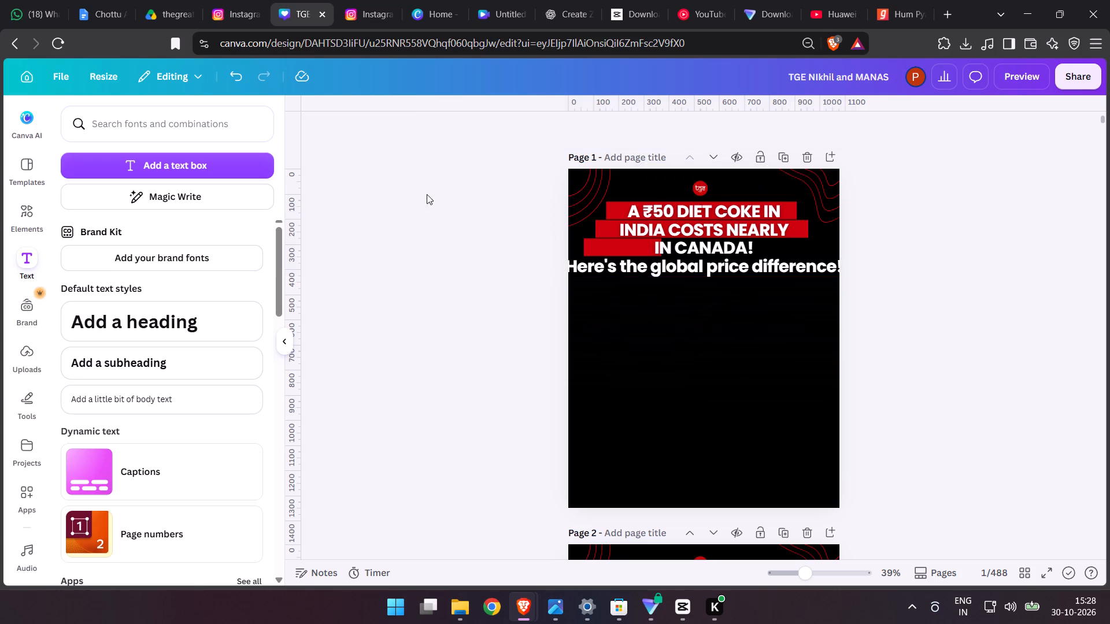
Insert "₹189" before "IN CANADA!" in page 1's headline, checking the wording against the Instagram post.
left_click(217, 0)
left_click(275, 0)
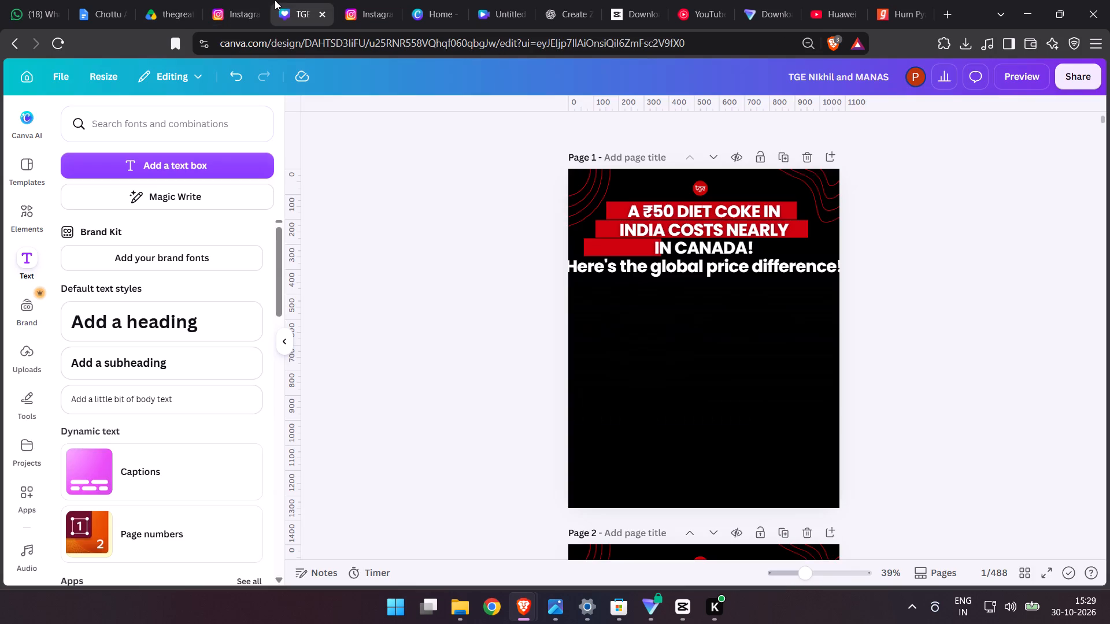
left_click(205, 5)
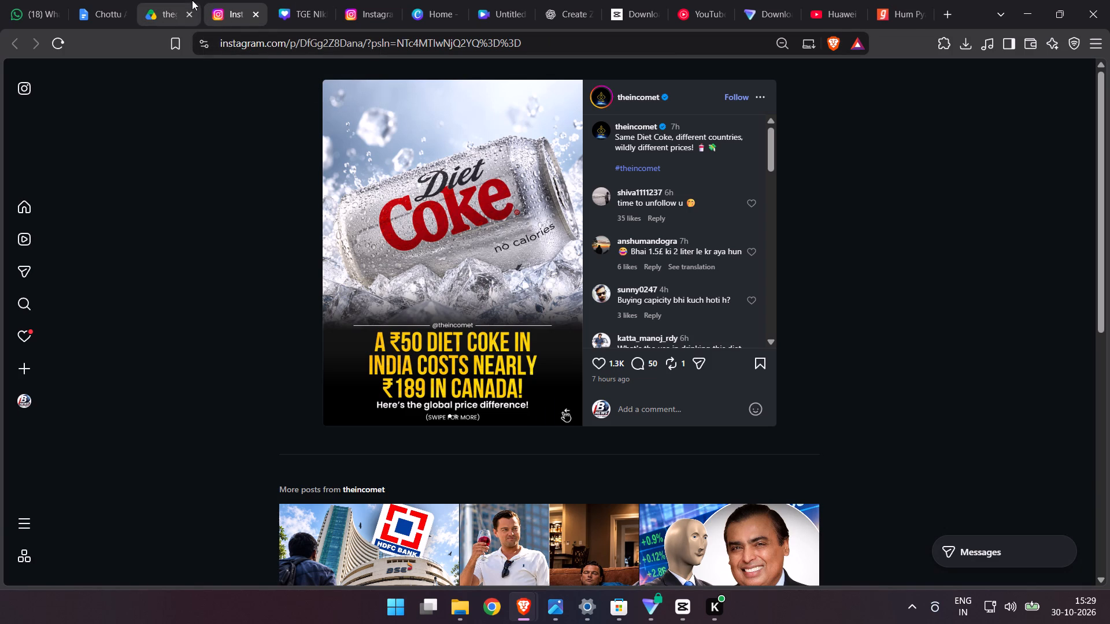
left_click(279, 0)
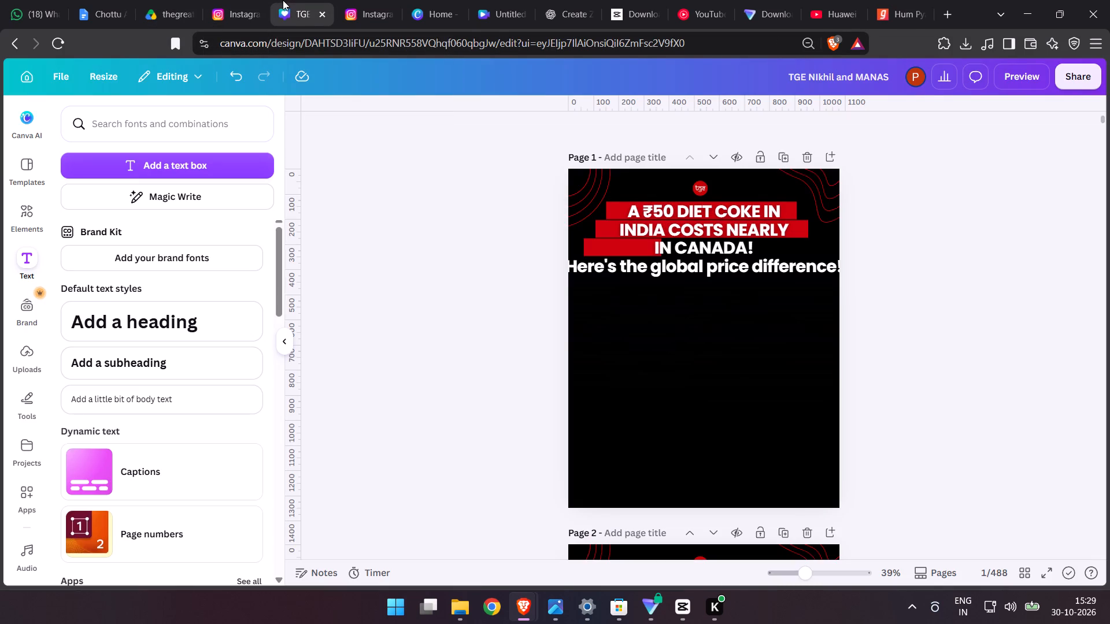
left_click(245, 0)
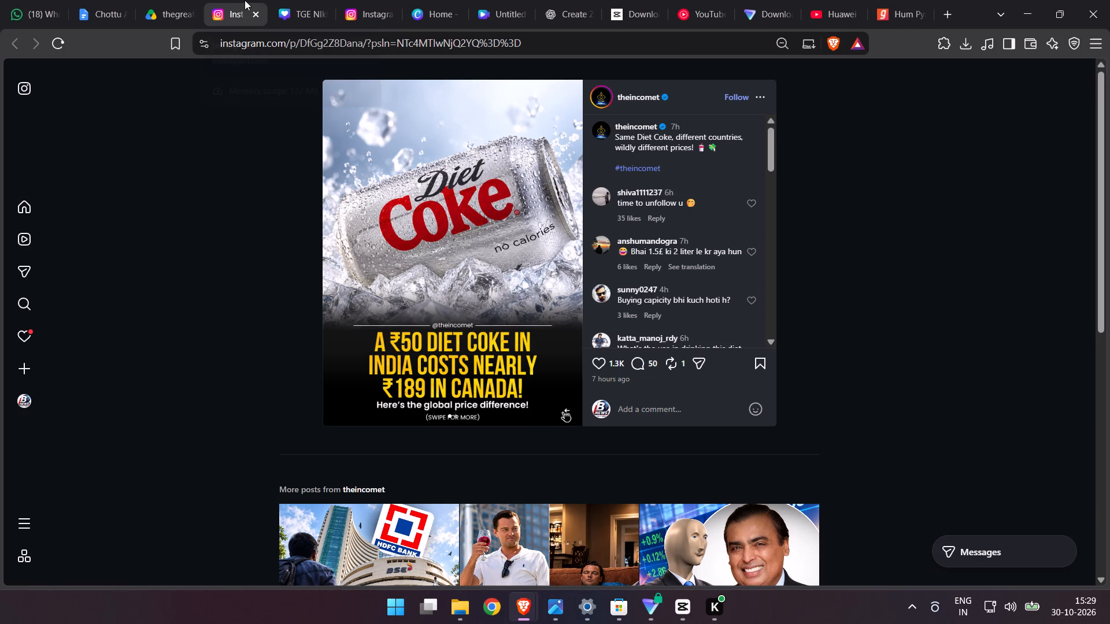
left_click(276, 0)
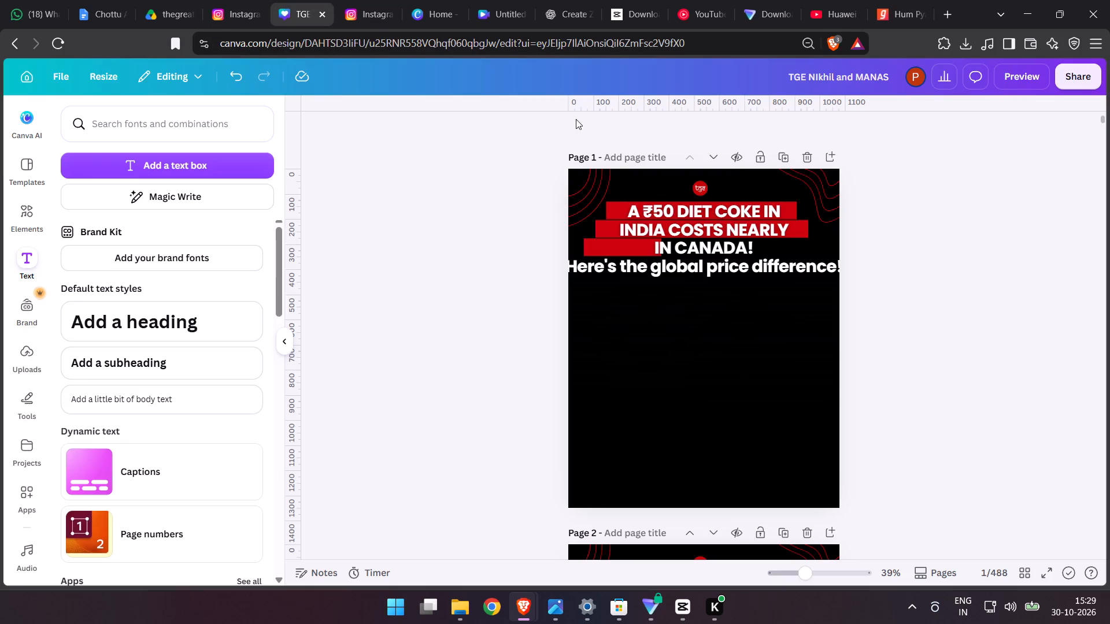
left_click(637, 247)
left_click(637, 247)
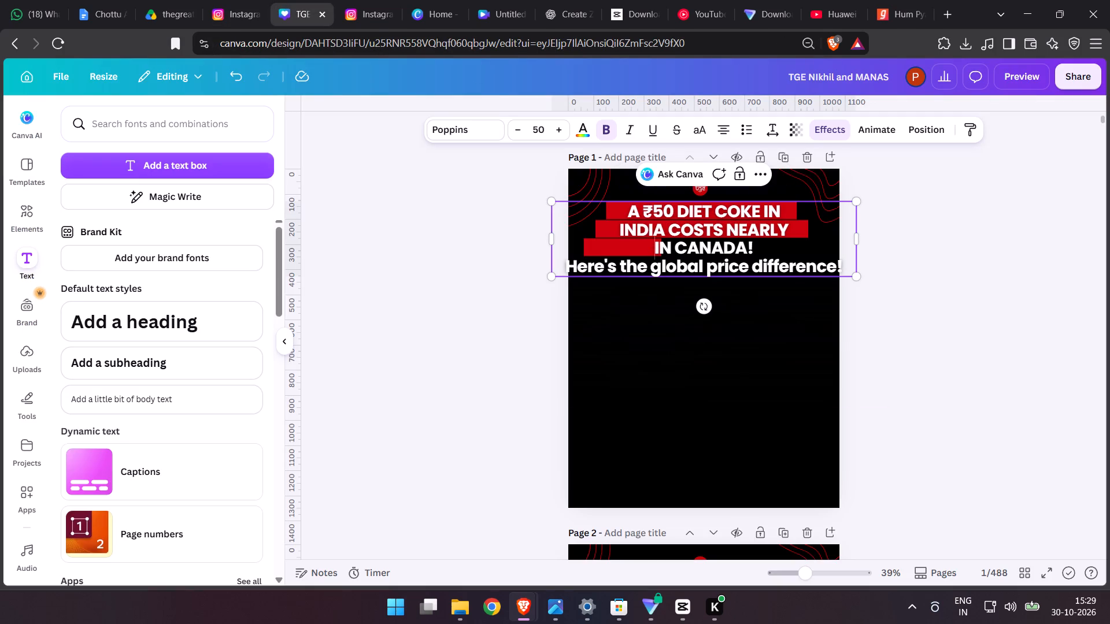
key("ctrl+v")
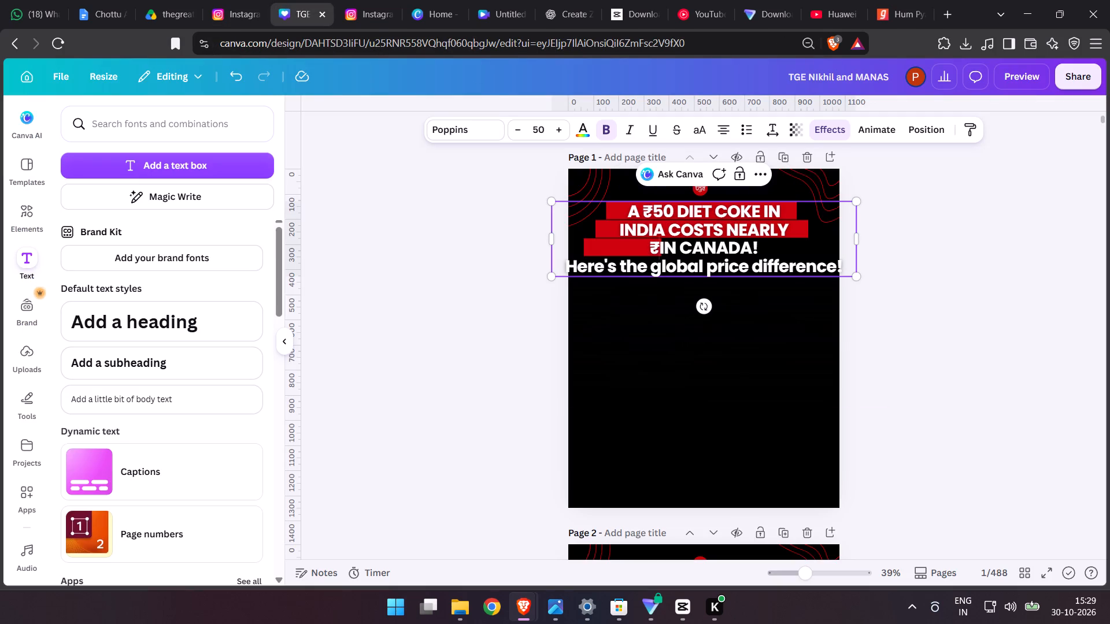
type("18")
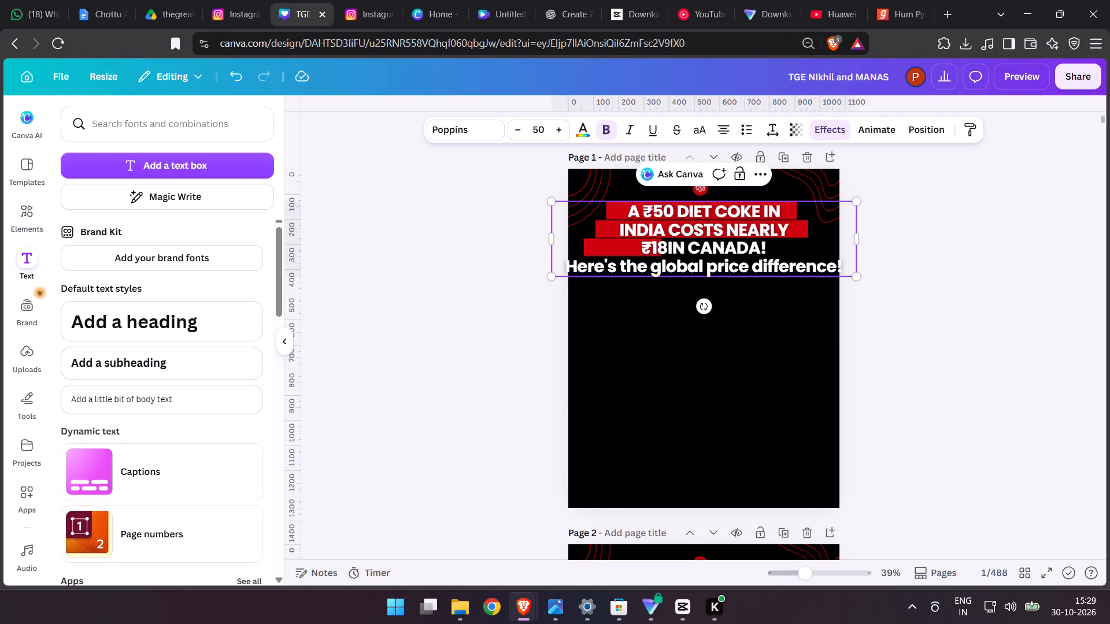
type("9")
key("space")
left_click(214, 0)
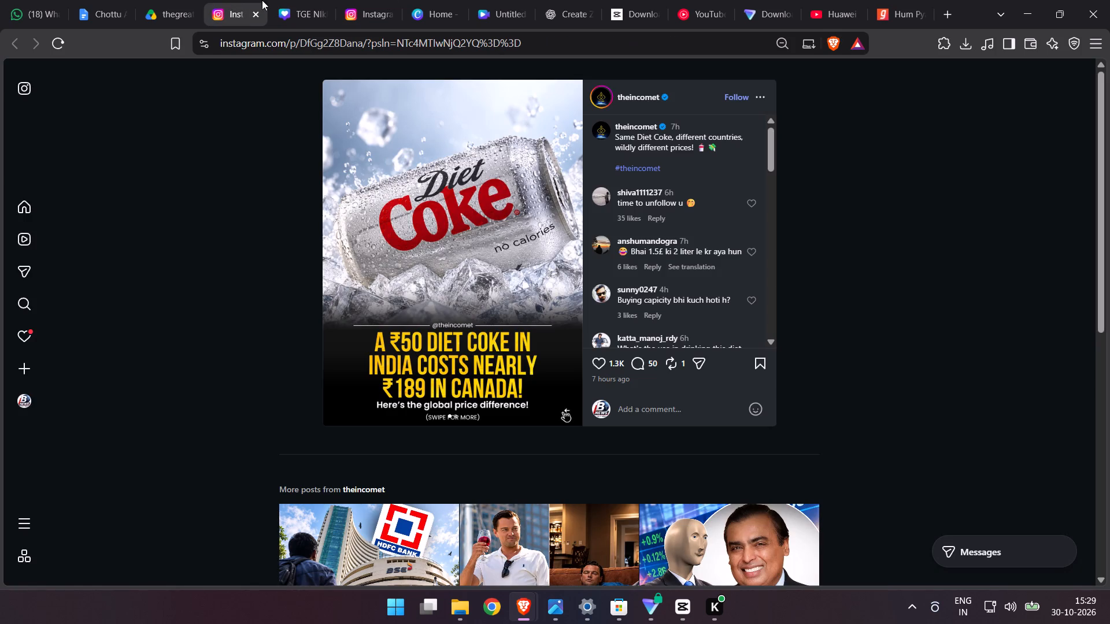
left_click(281, 0)
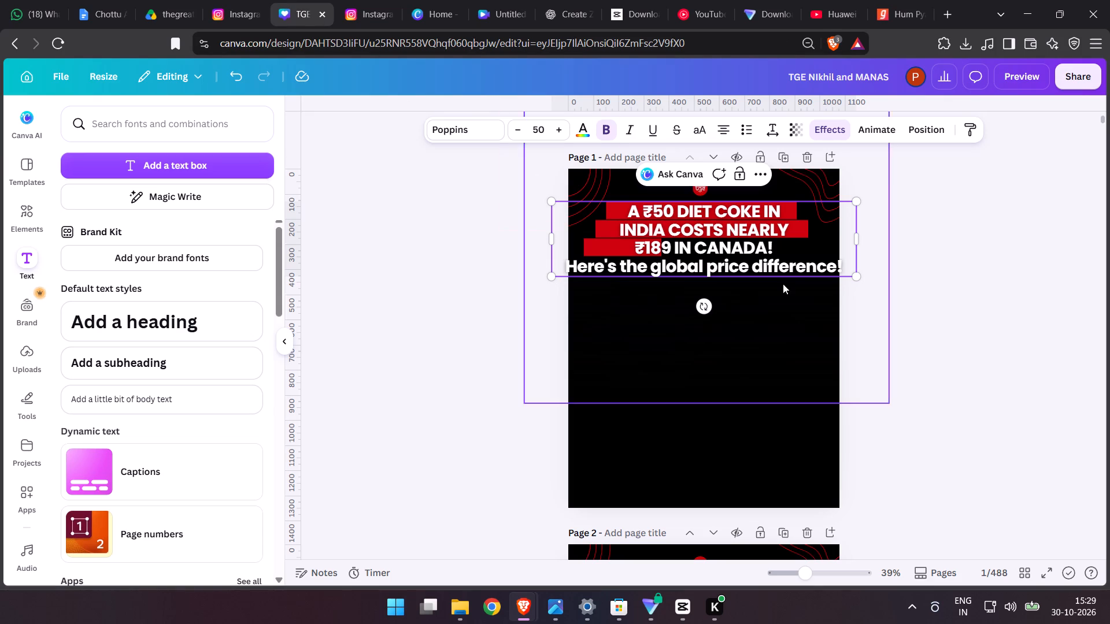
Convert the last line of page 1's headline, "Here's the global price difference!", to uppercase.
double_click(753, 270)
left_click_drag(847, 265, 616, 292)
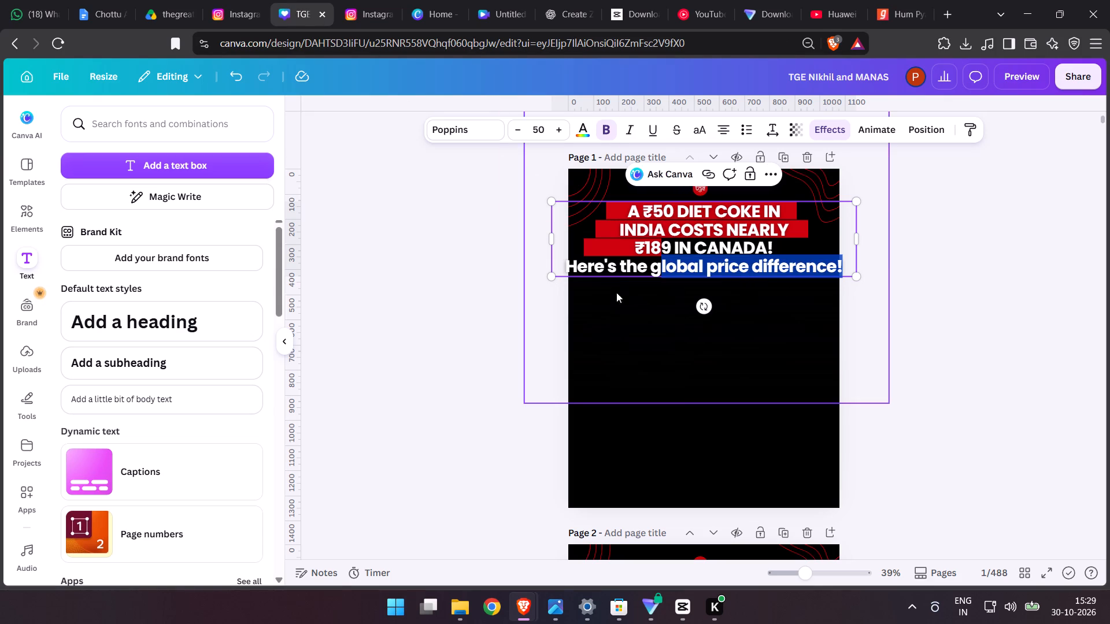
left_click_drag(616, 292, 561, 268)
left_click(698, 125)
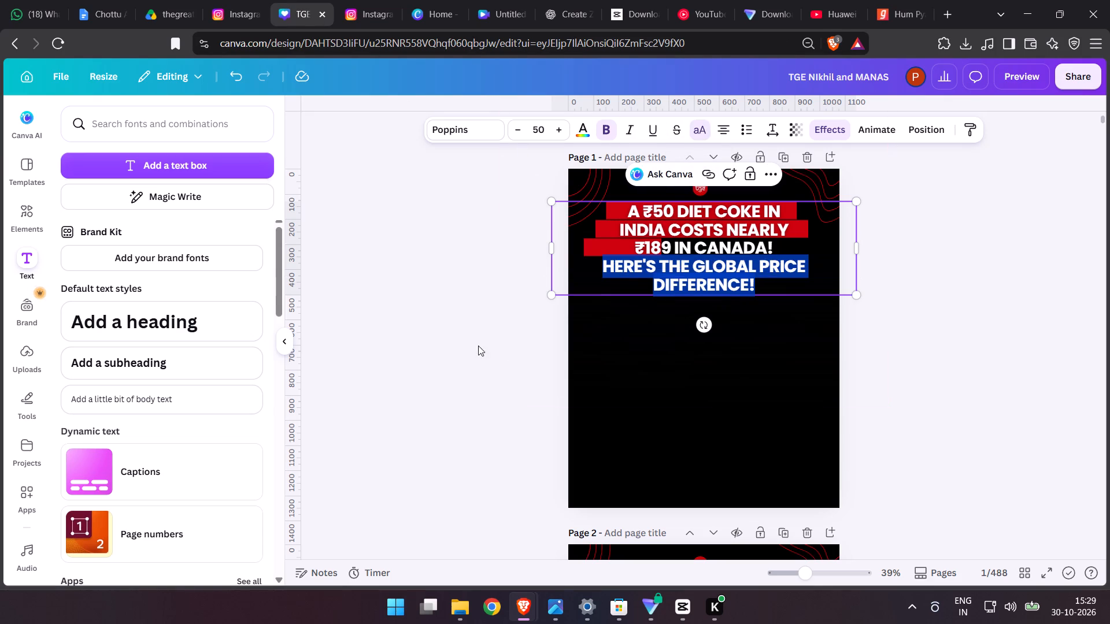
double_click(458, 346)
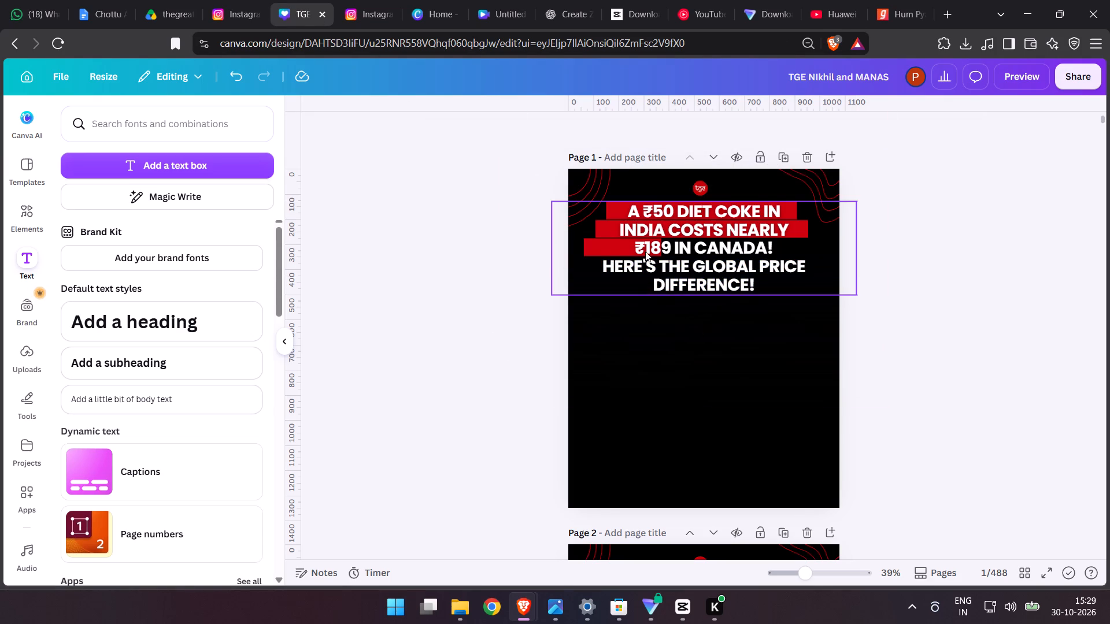
Join page 1's separate headline lines into one continuous paragraph, with a space at each former line break.
left_click(617, 224)
left_click(617, 228)
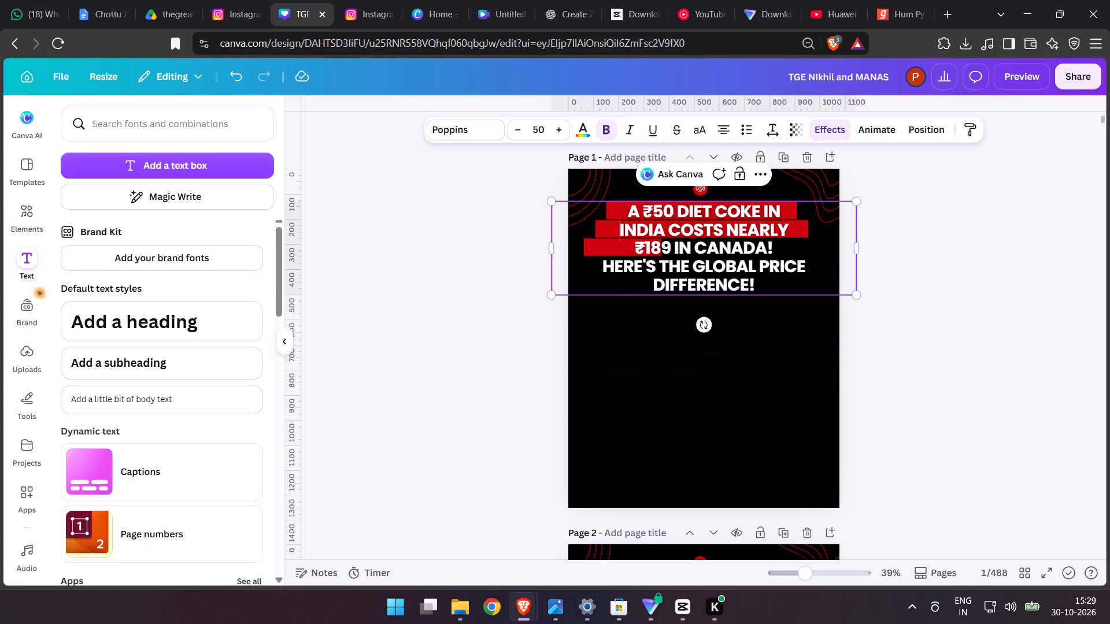
key("BackSpace")
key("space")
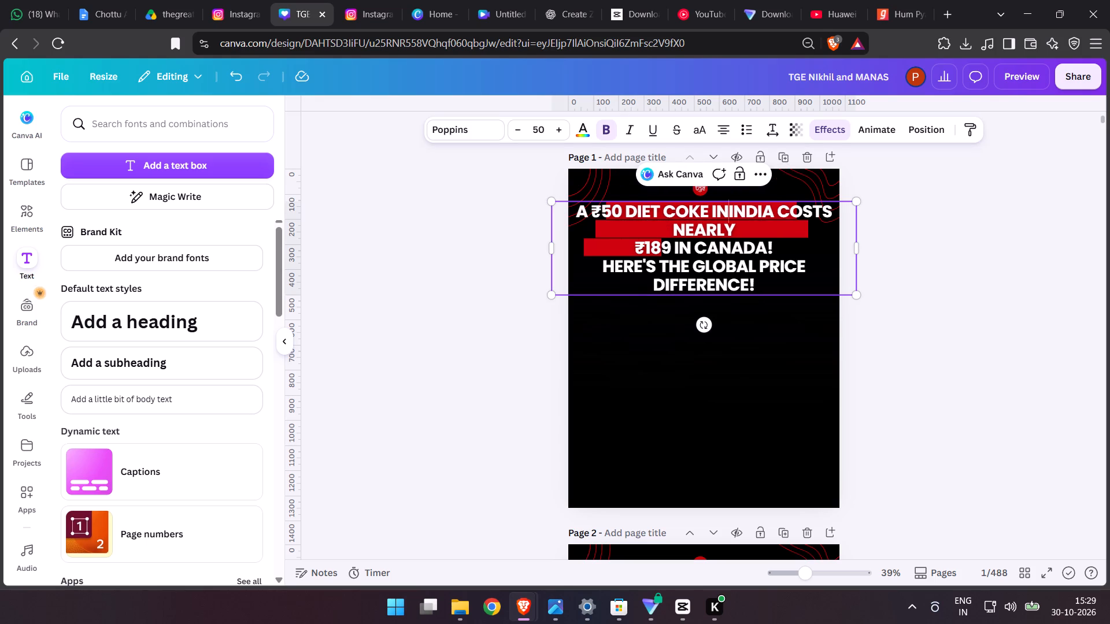
left_click(632, 242)
key("BackSpace")
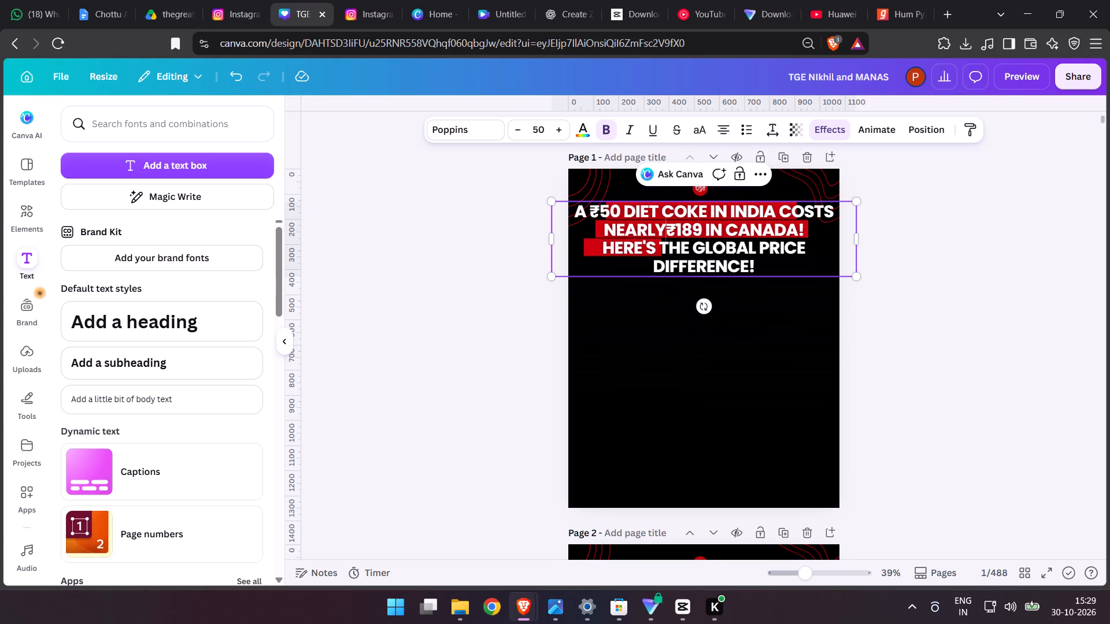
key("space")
left_click(599, 250)
key("BackSpace")
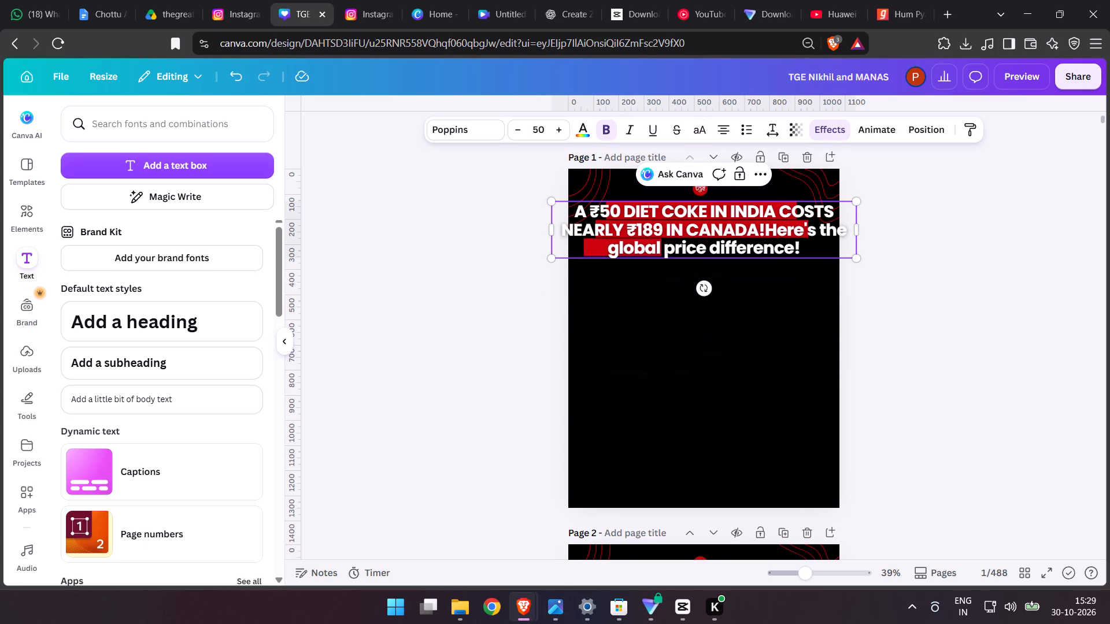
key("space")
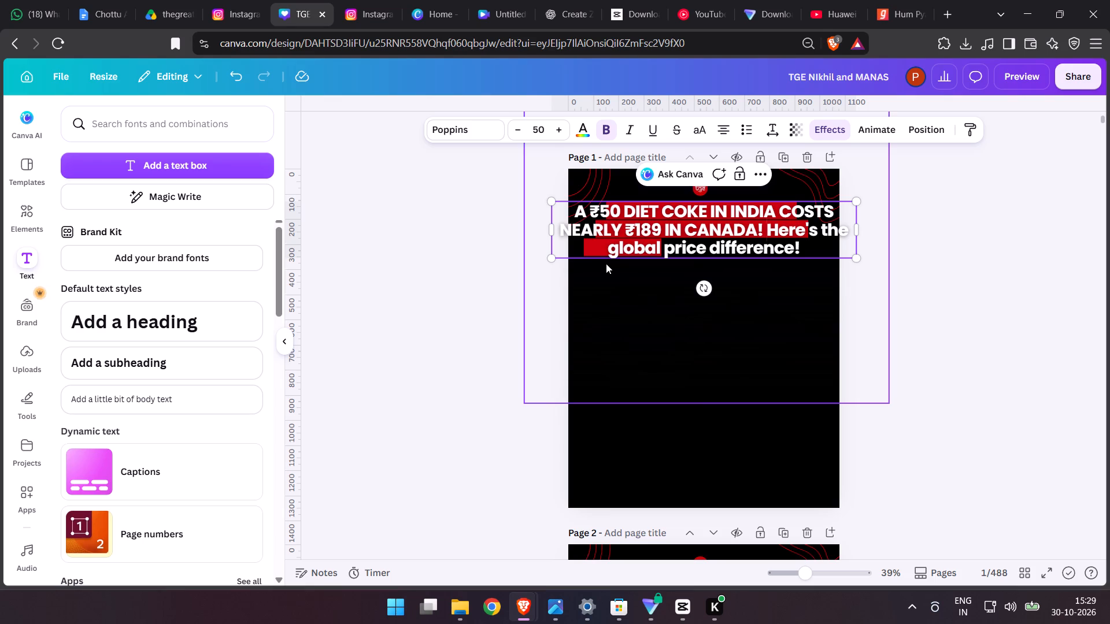
Check the headline against the Instagram post and convert "Here's the global price difference!" to uppercase.
left_click(202, 0)
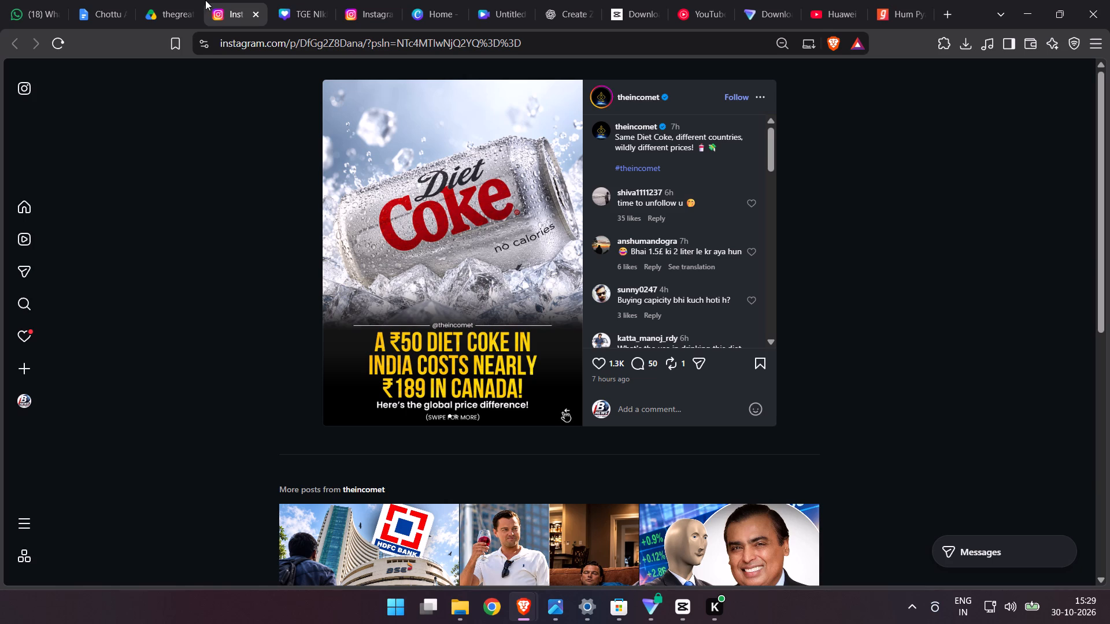
left_click(274, 0)
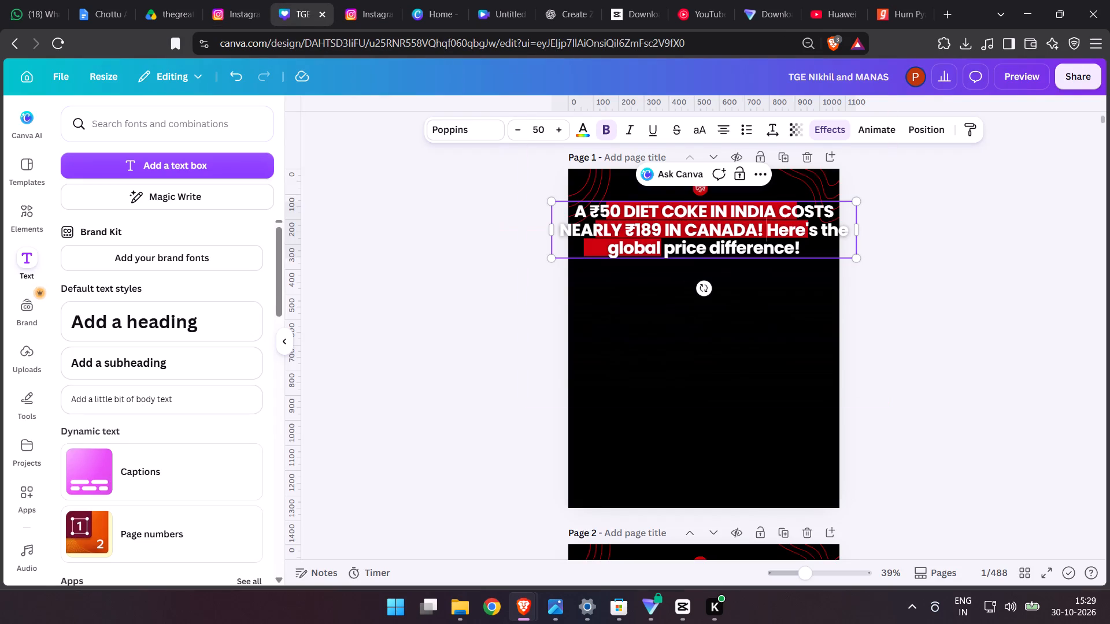
left_click_drag(767, 226, 800, 255)
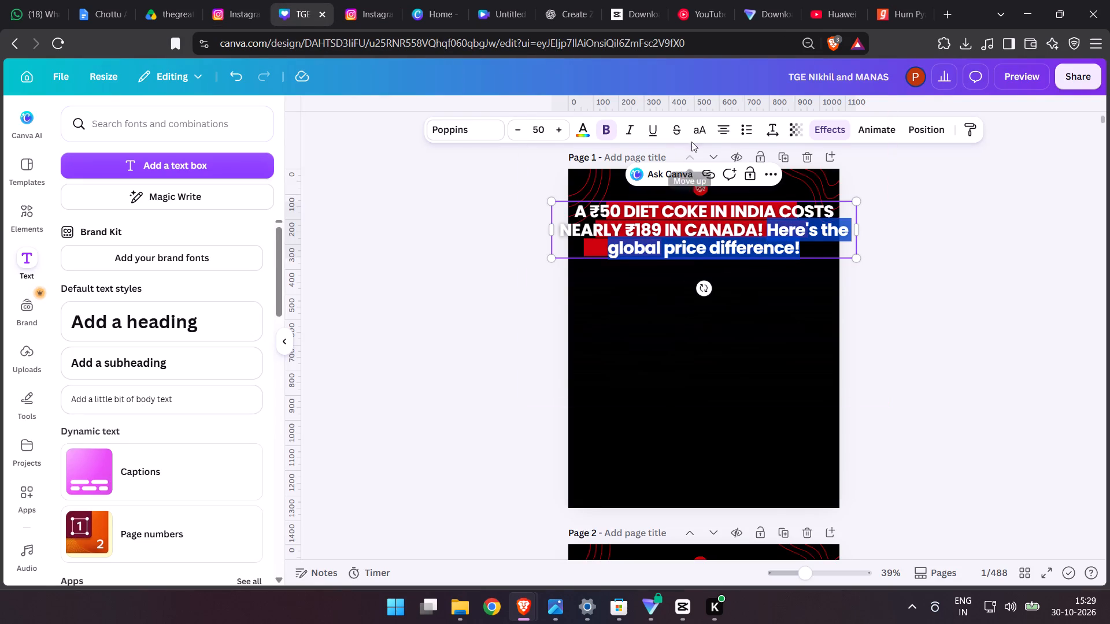
left_click(698, 134)
double_click(443, 318)
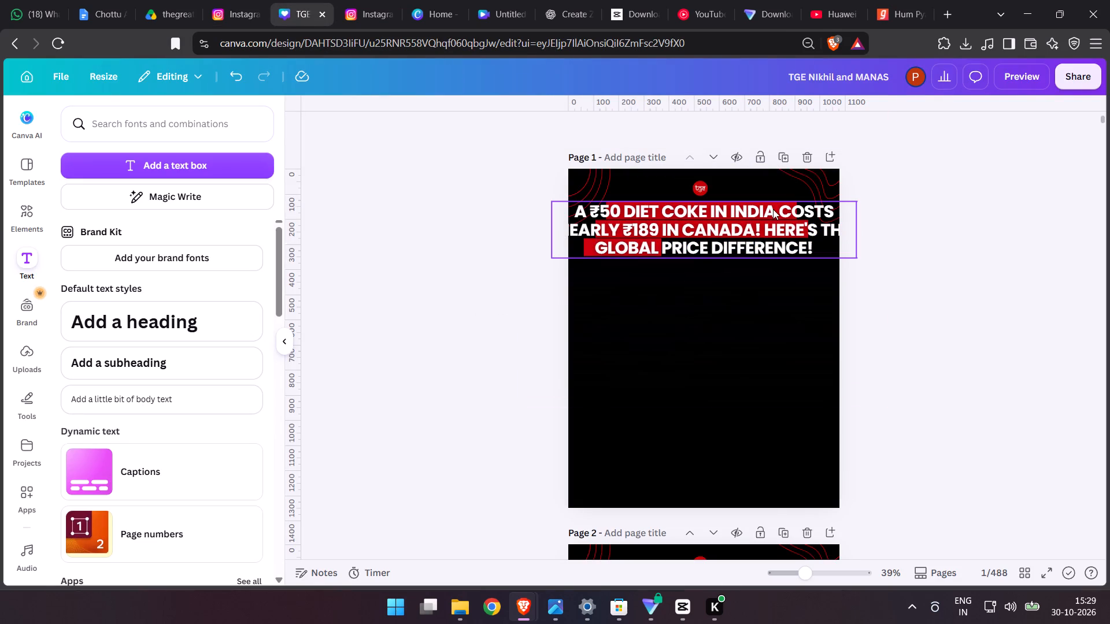
Insert a line break before "COSTS" in page 1's headline so the first line ends at "INDIA".
left_click(773, 209)
left_click(774, 209)
key("Return")
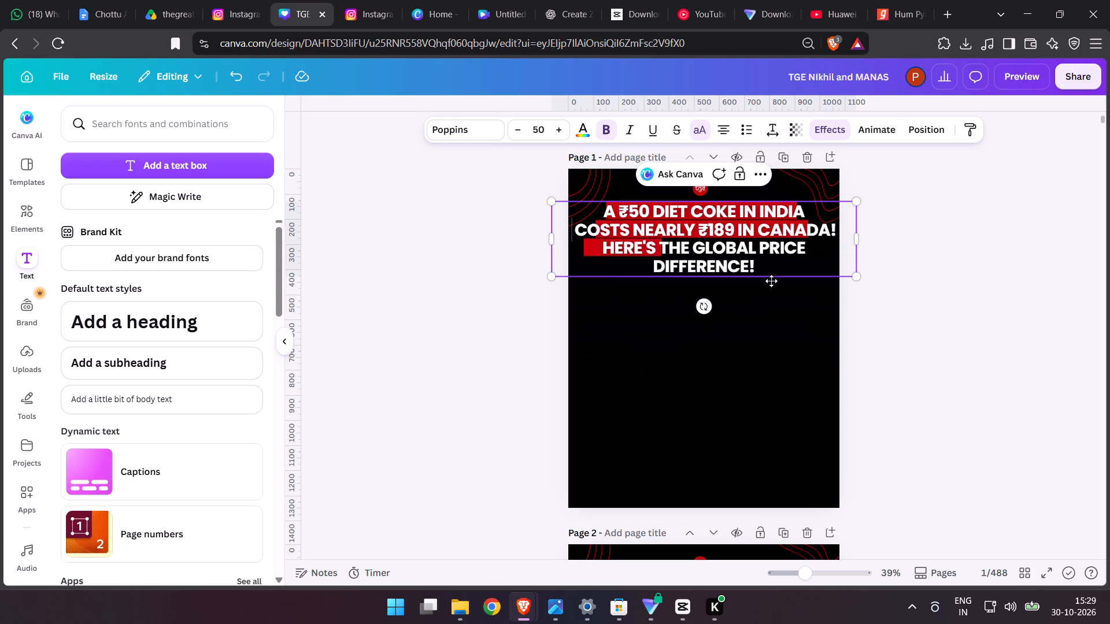
double_click(495, 311)
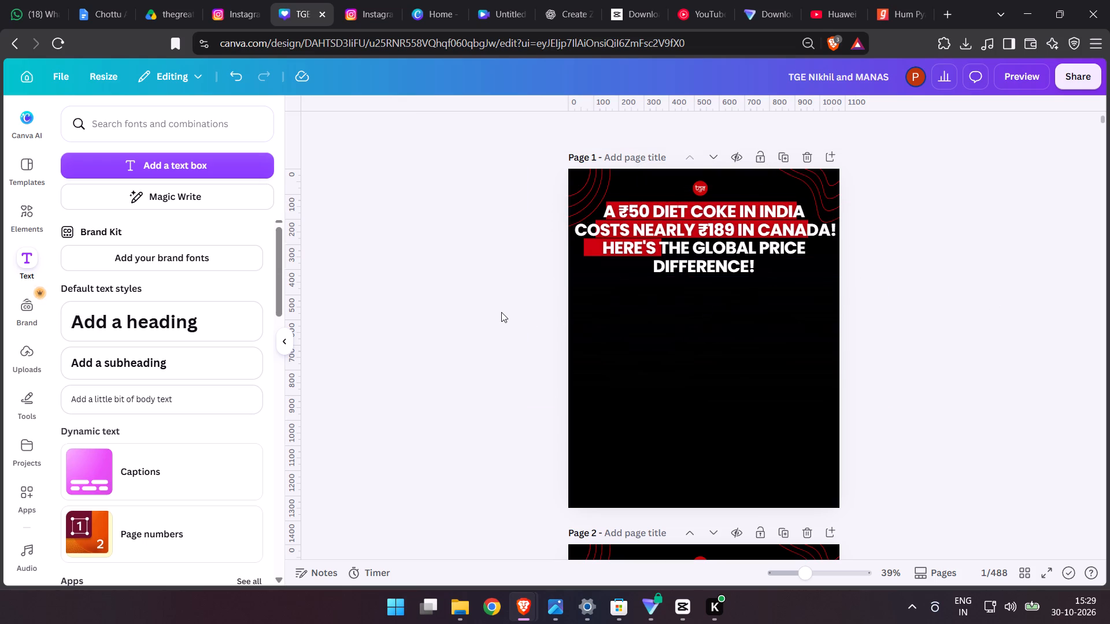
On page 1, nudge the top-right red contour-line ornament slightly upward and the top-left one slightly outward.
left_click_drag(827, 194, 827, 192)
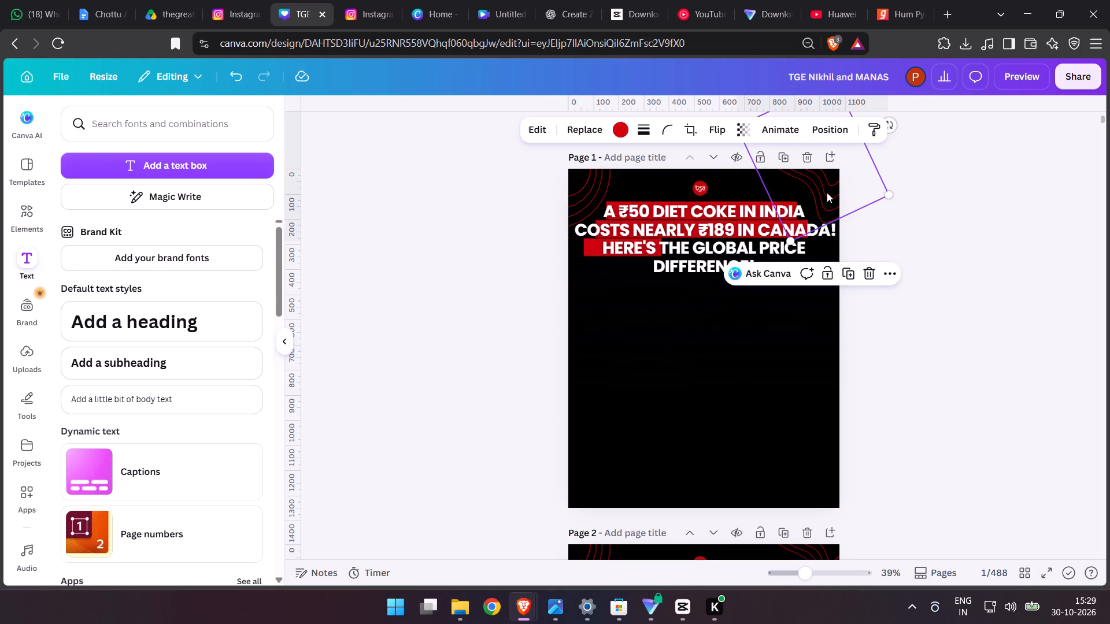
left_click_drag(827, 192, 829, 185)
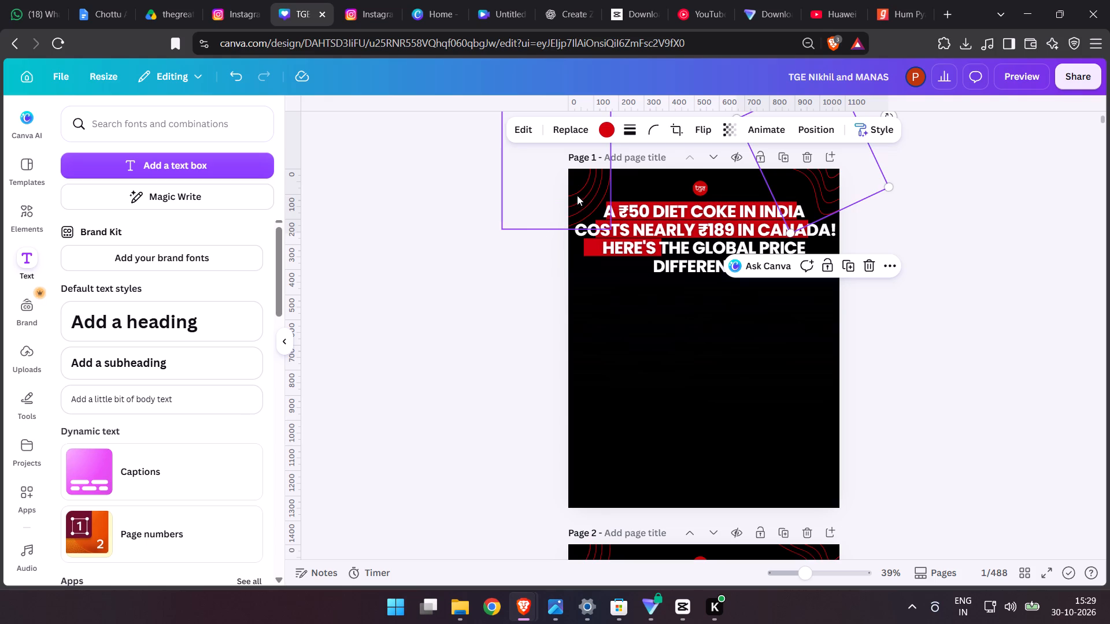
left_click(577, 195)
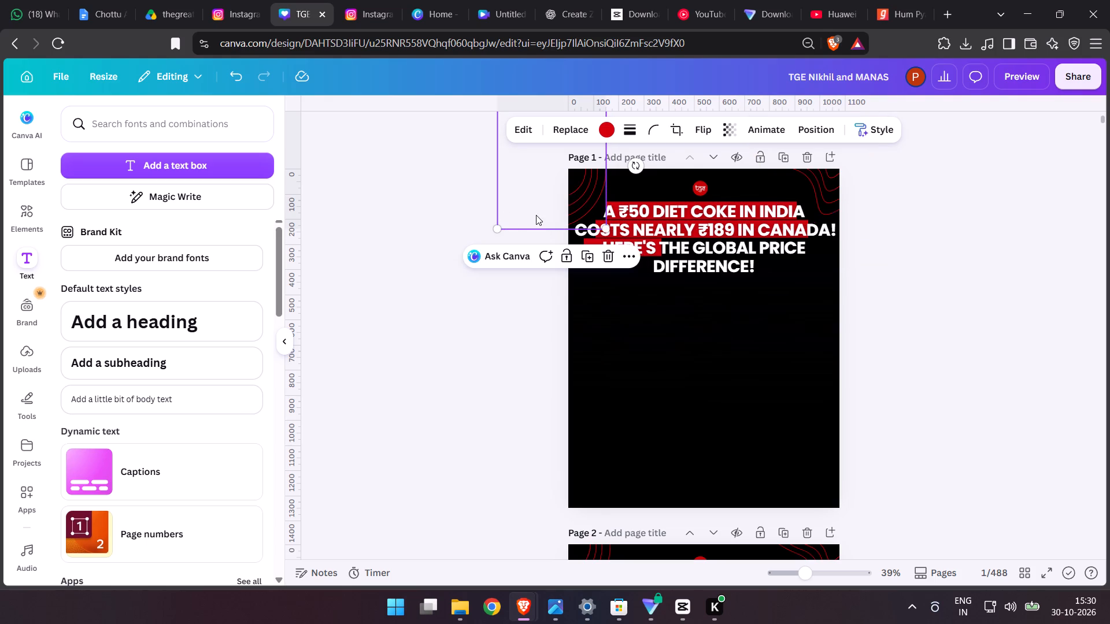
Delete the short red highlight bar behind "HERE'S" in the page 1 headline.
left_click(695, 248)
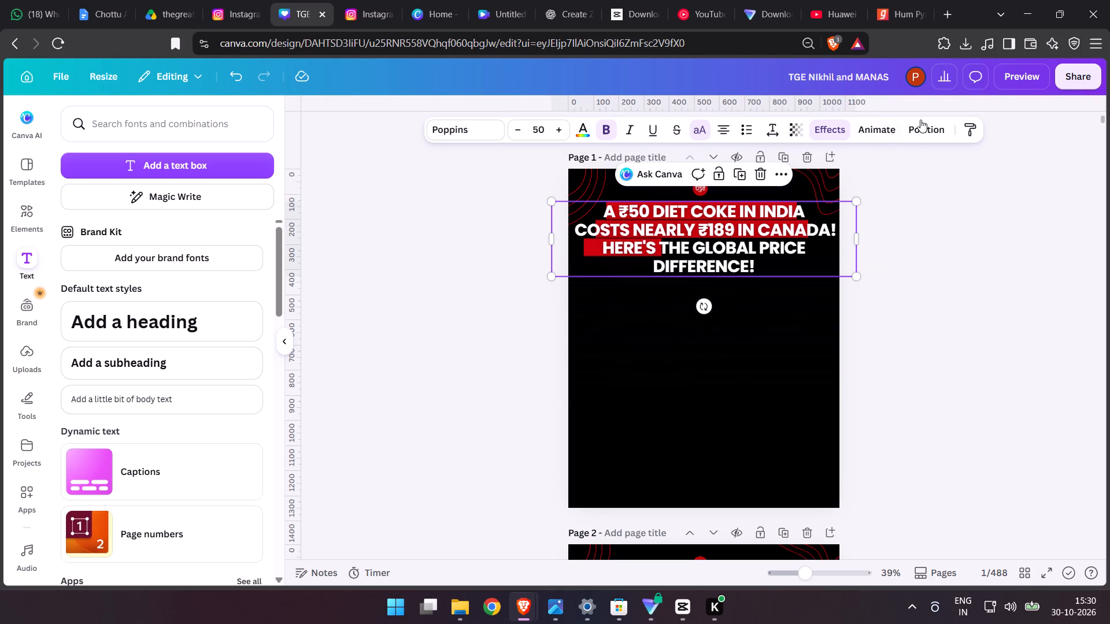
left_click(919, 122)
left_click(164, 318)
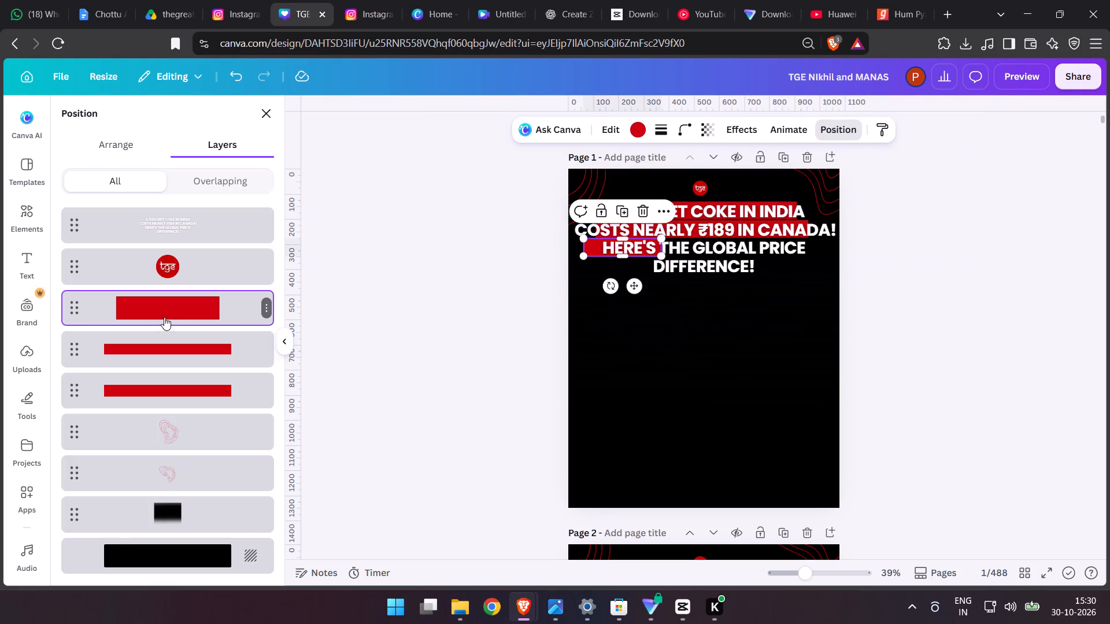
key("Delete")
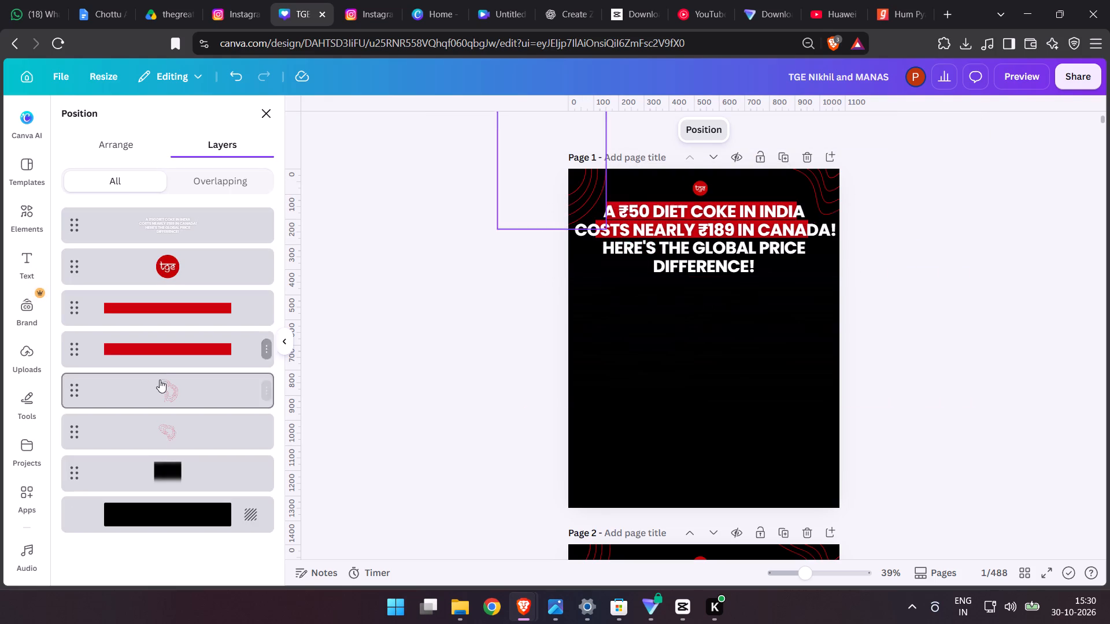
Widen the red bar behind "A ₹50 DIET COKE IN INDIA" at both ends to about 822 px.
left_click(165, 358)
left_click(609, 211)
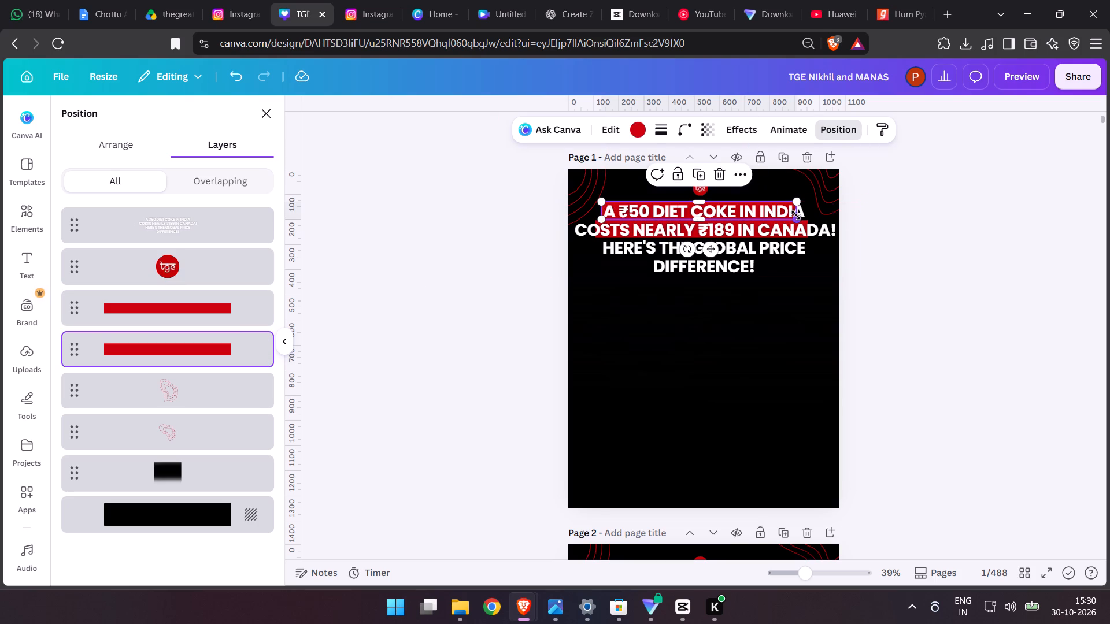
left_click_drag(796, 212, 808, 214)
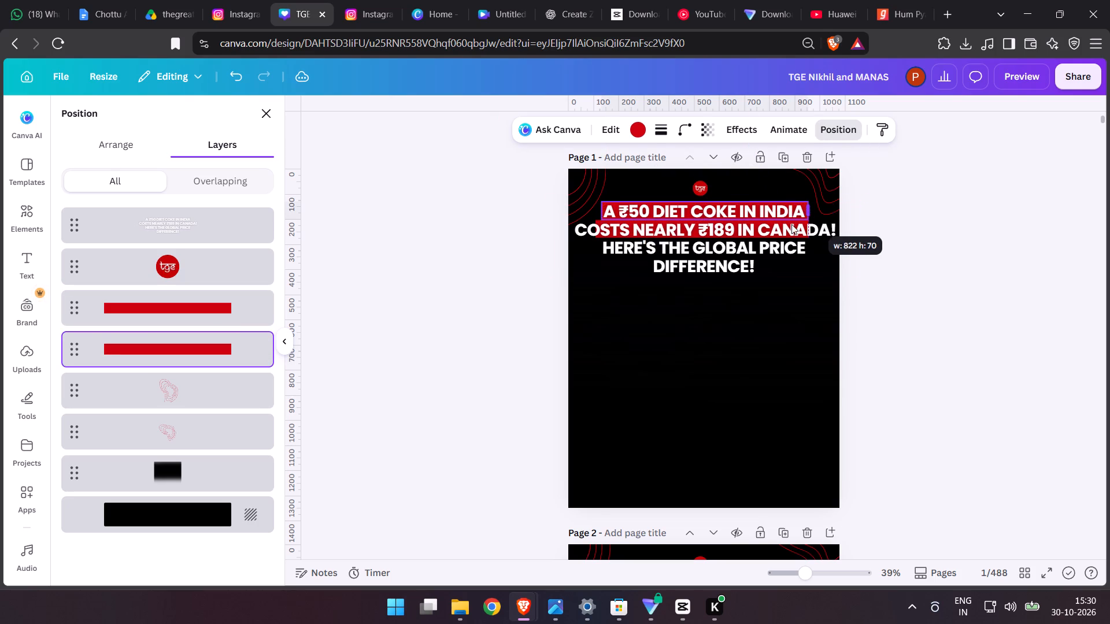
Stretch the second red bar at both ends so it covers the whole line "COSTS NEARLY ₹189 IN CANADA!".
left_click(206, 310)
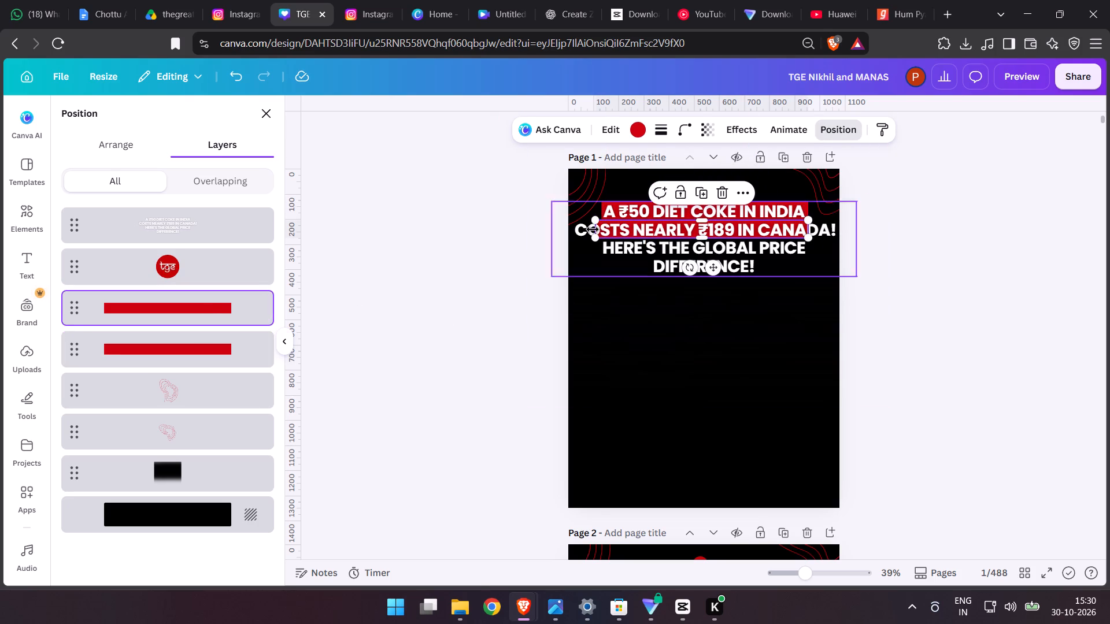
left_click_drag(595, 227, 575, 223)
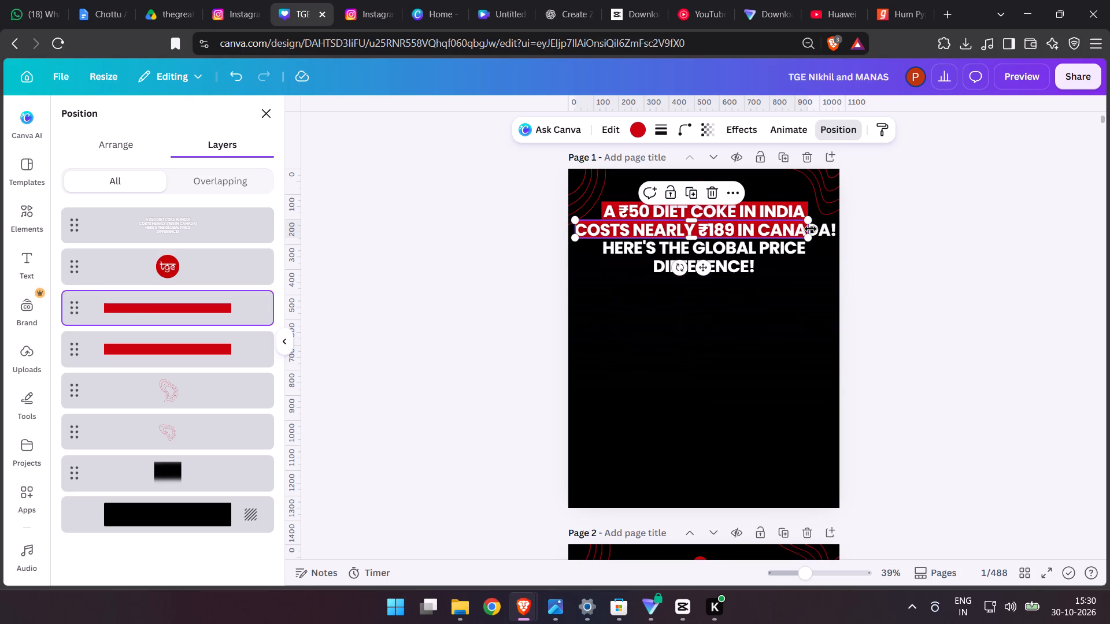
left_click_drag(808, 229, 837, 230)
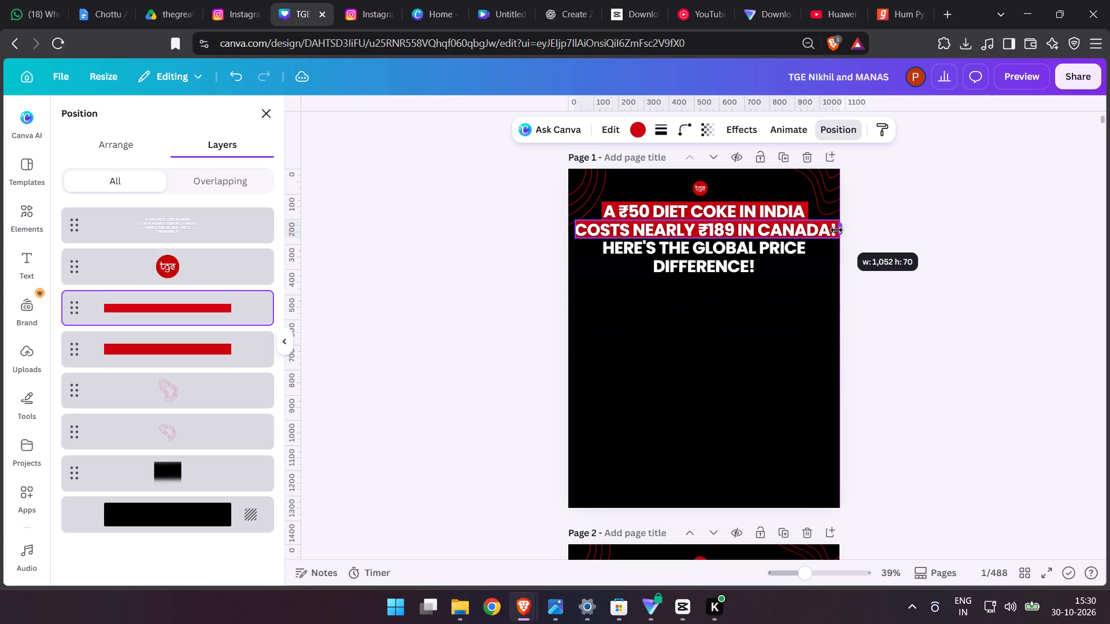
left_click_drag(837, 230, 835, 230)
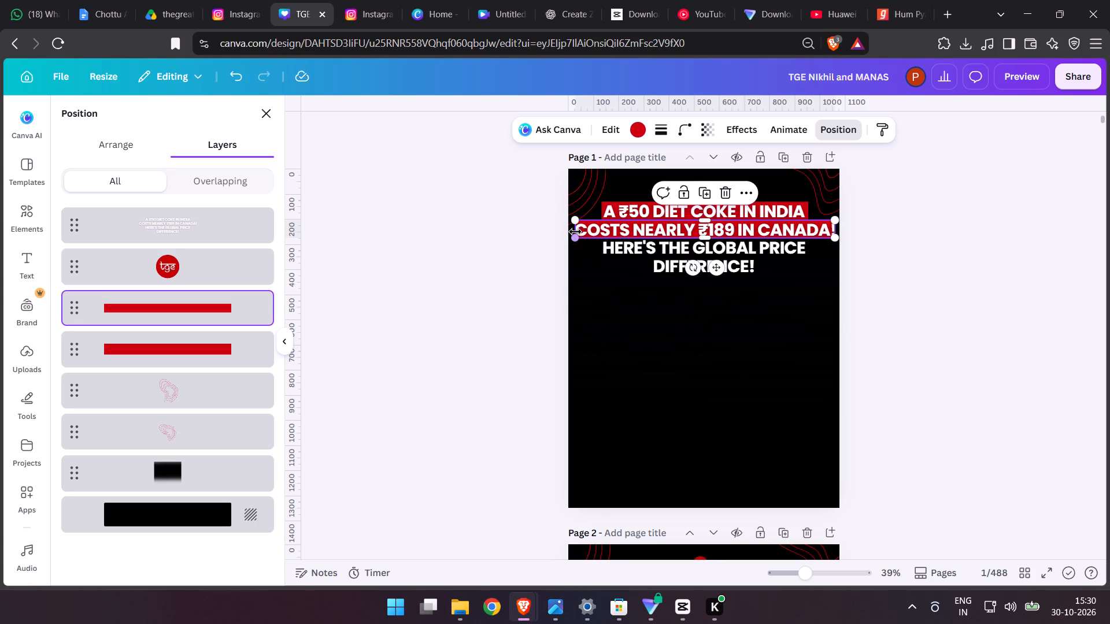
left_click(579, 229)
double_click(521, 269)
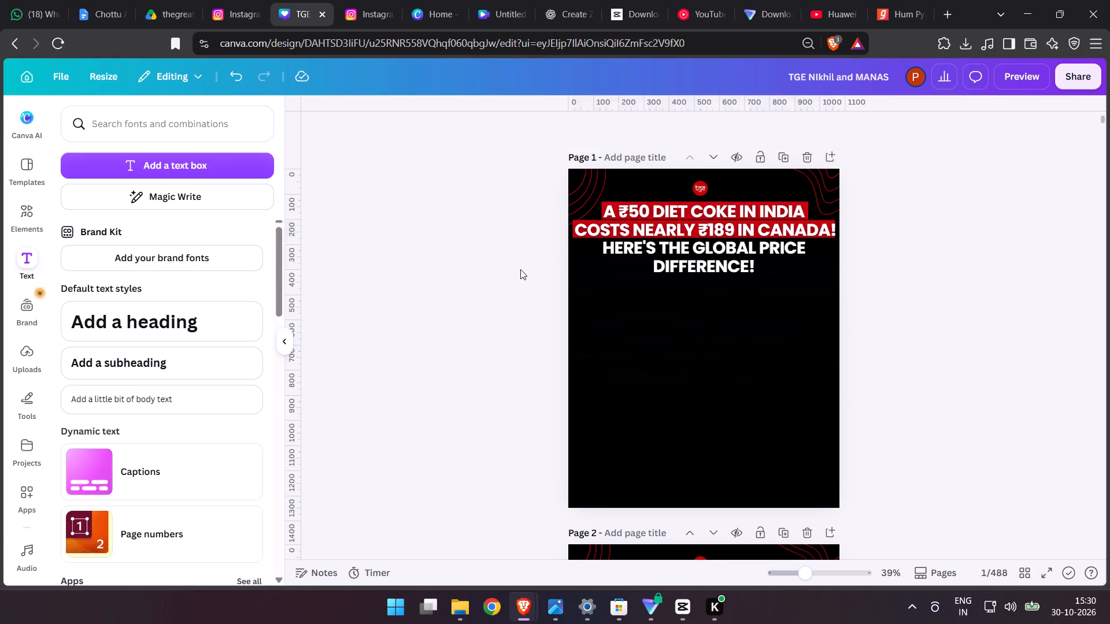
left_click(801, 220)
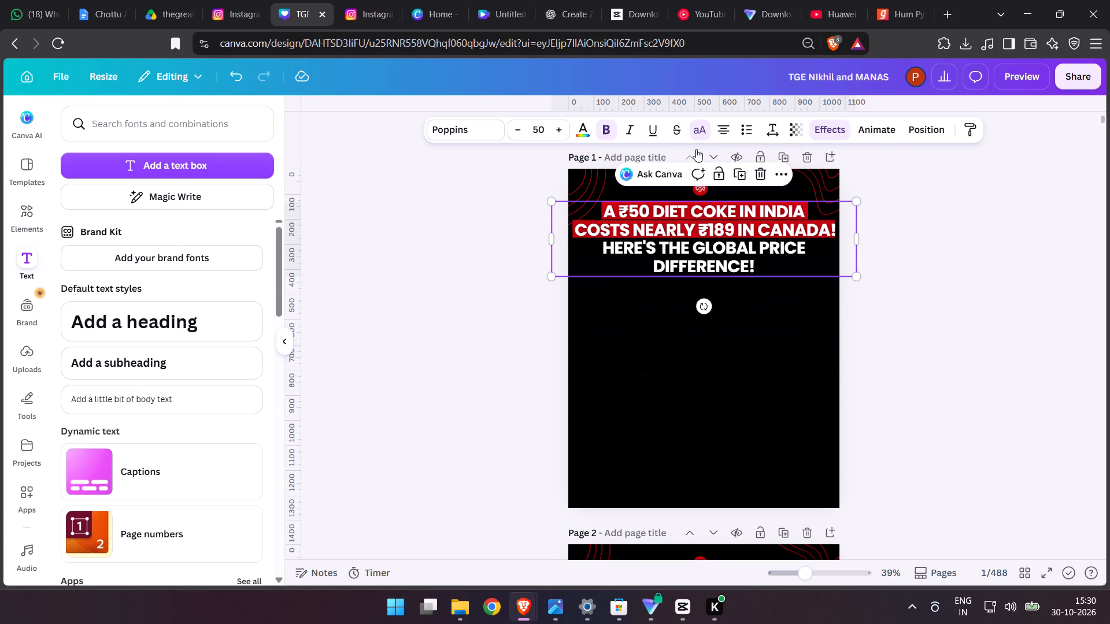
left_click(911, 129)
left_click(222, 313)
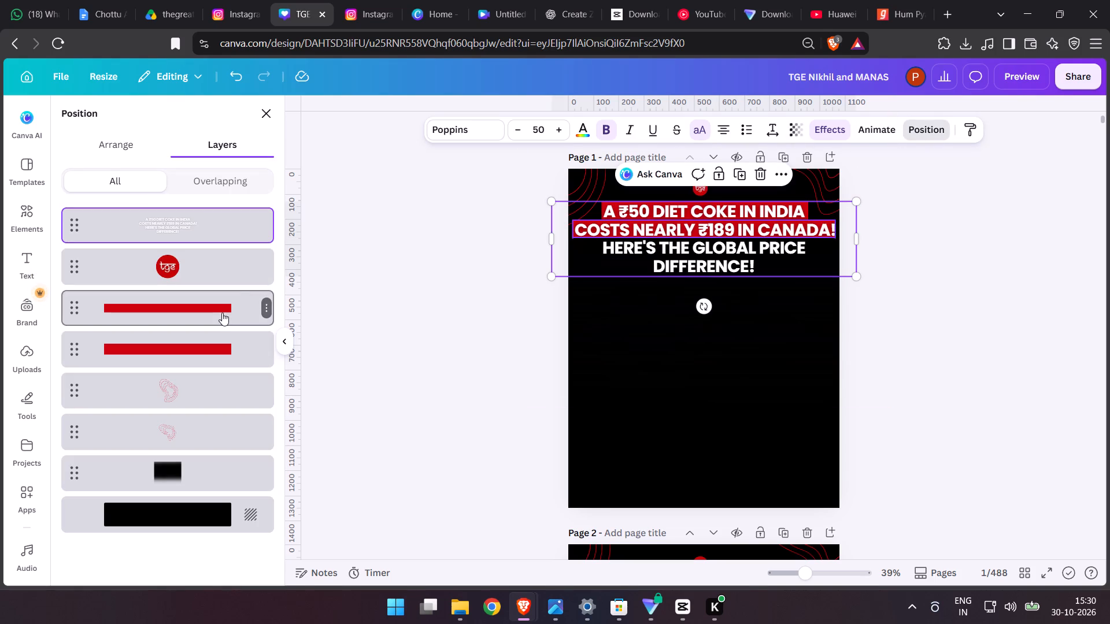
left_click(837, 228)
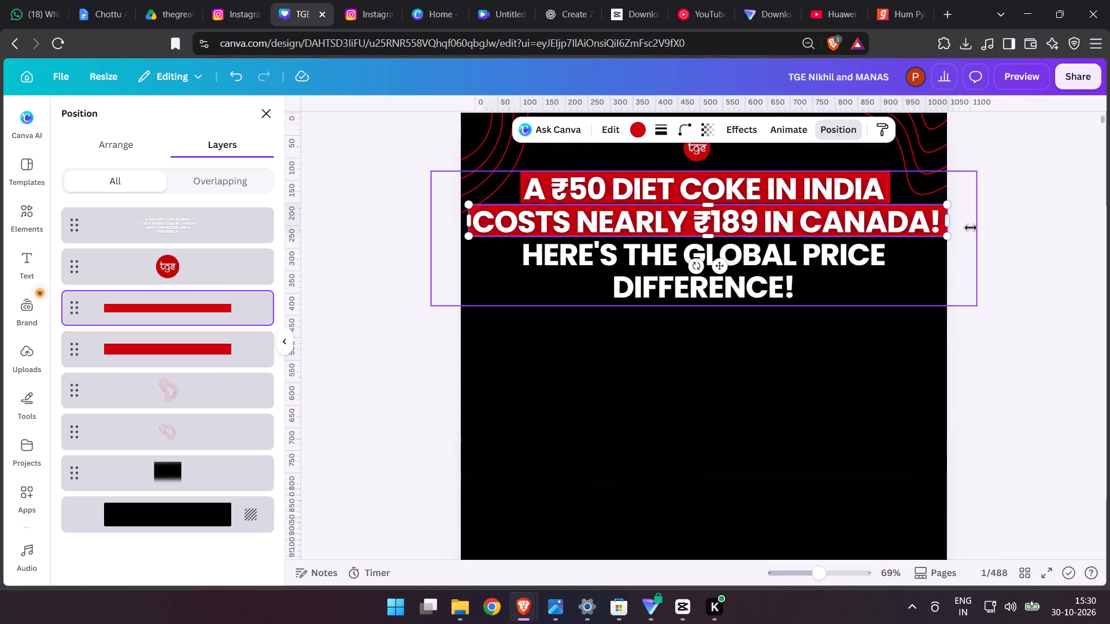
left_click(952, 220)
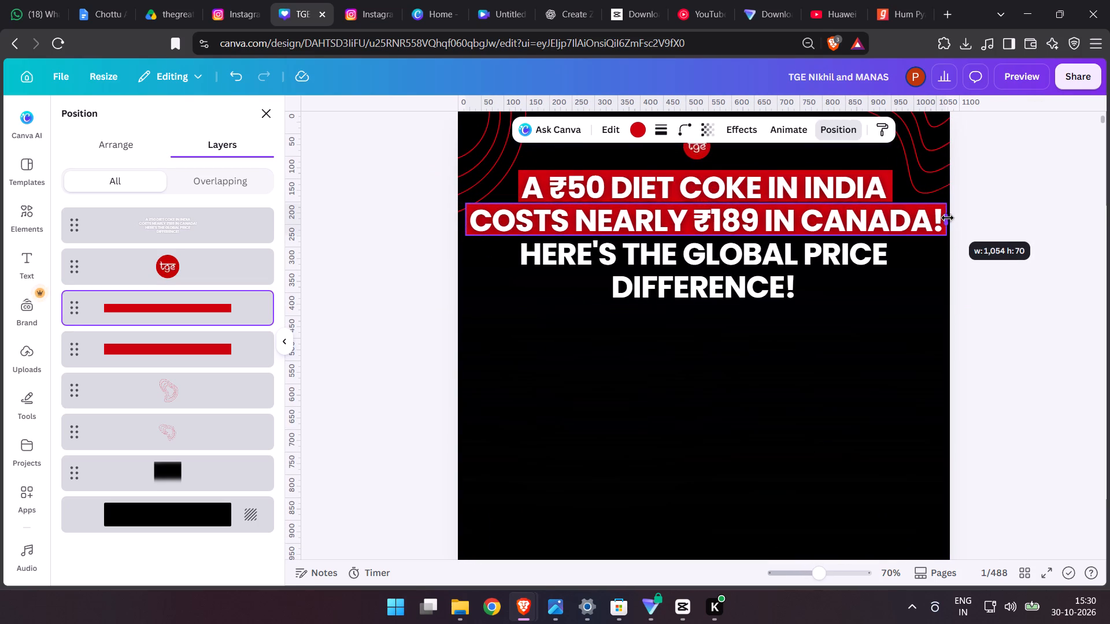
double_click(1013, 290)
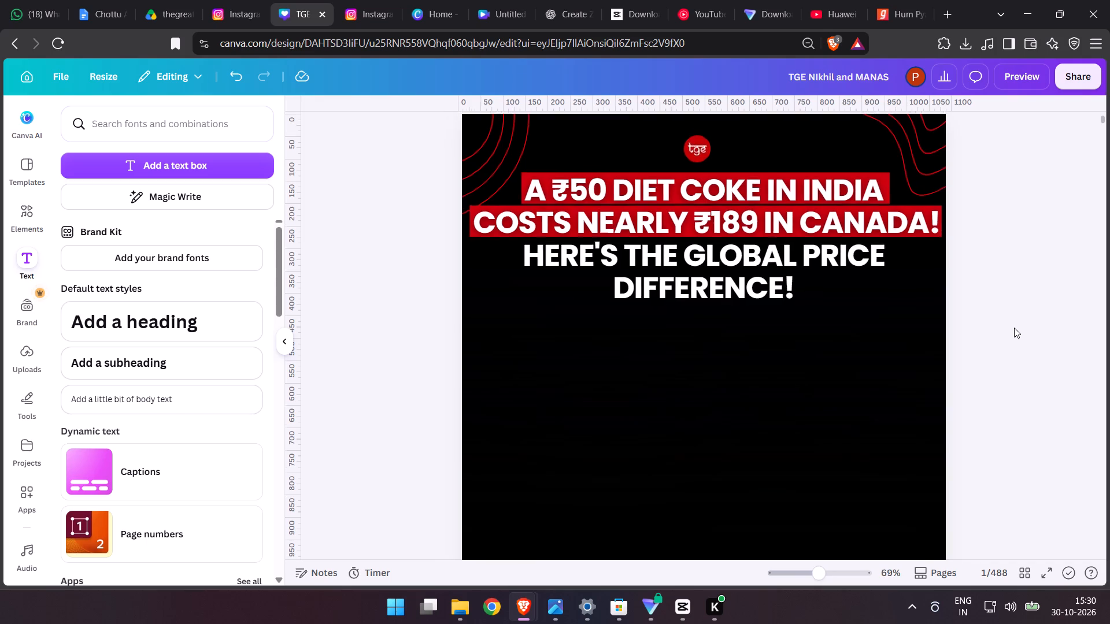
scroll(949, 340, "down", 1)
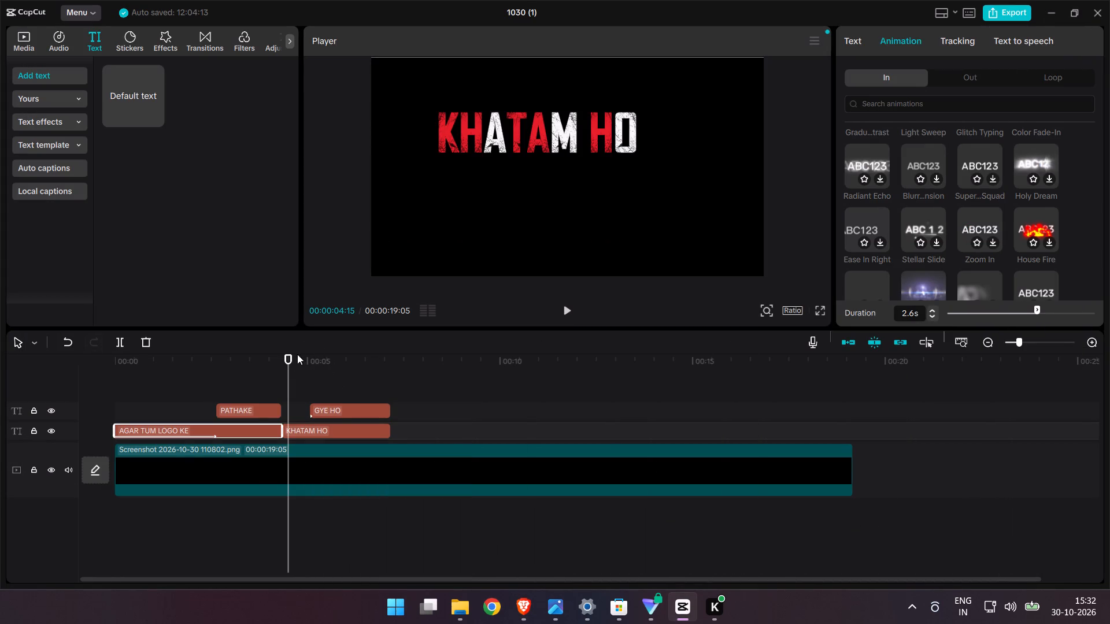
left_click_drag(292, 356, 92, 388)
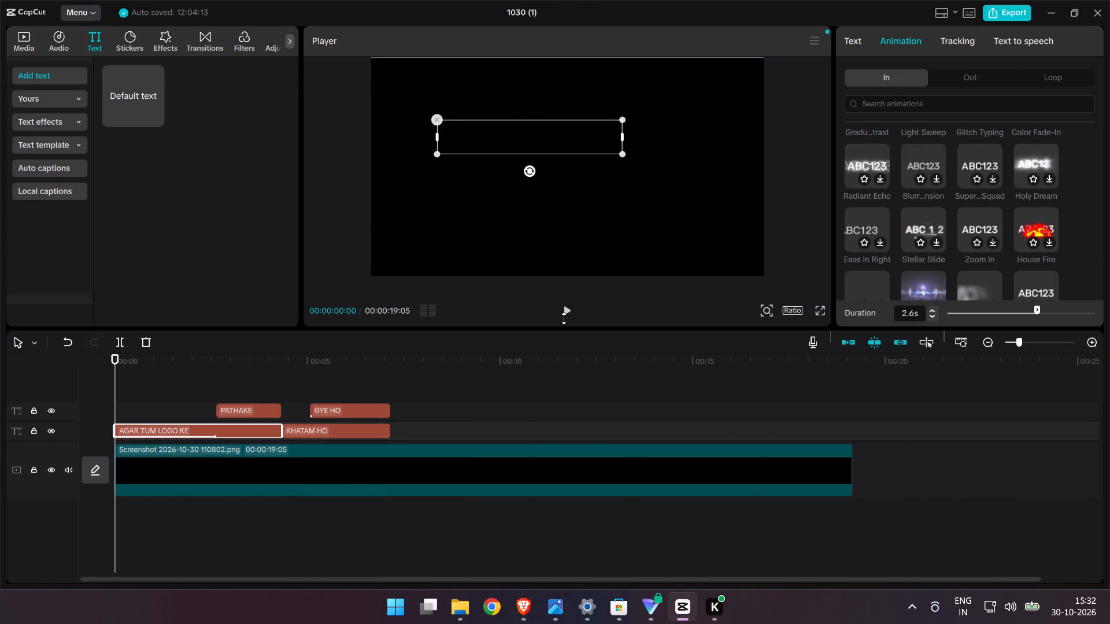
left_click(565, 318)
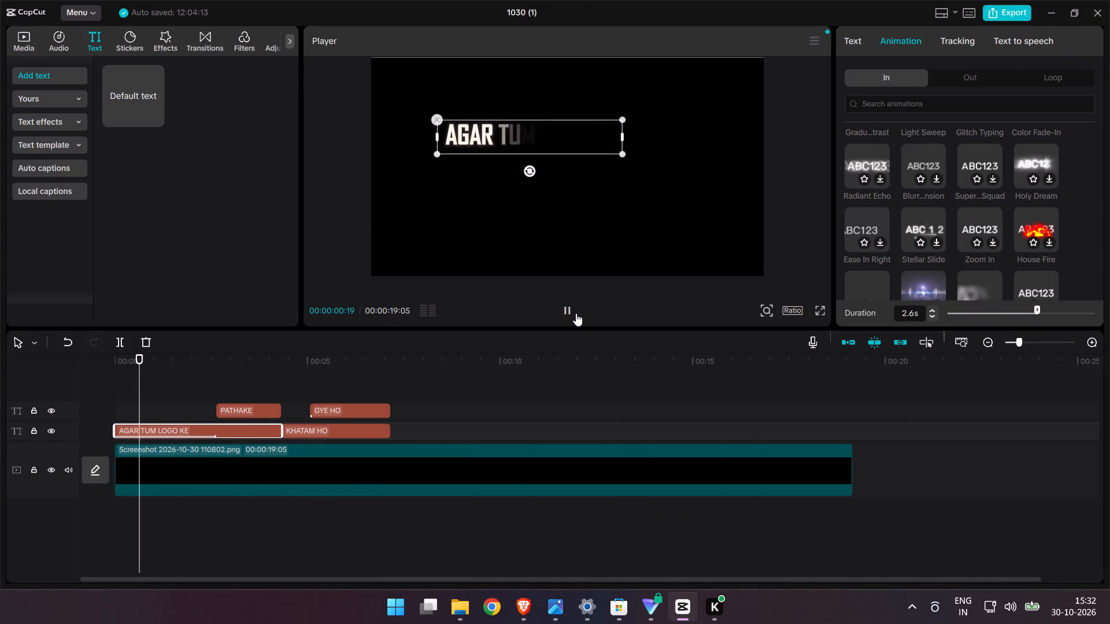